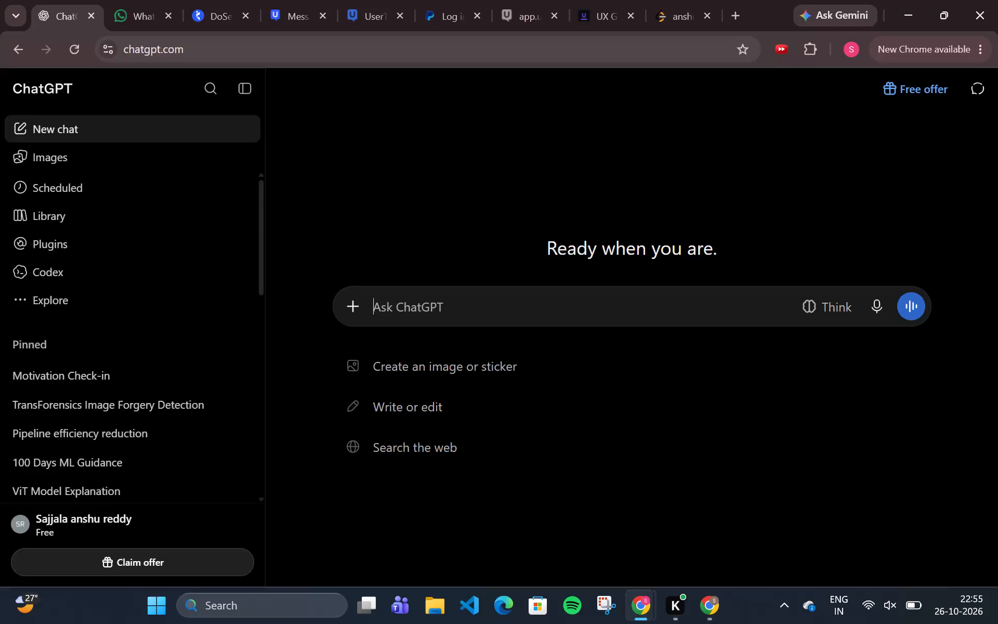
Switch to the Google Classroom window and copy the three Lab 7 assignment instructions.
scroll(620, 370, down, 4)
click(616, 386)
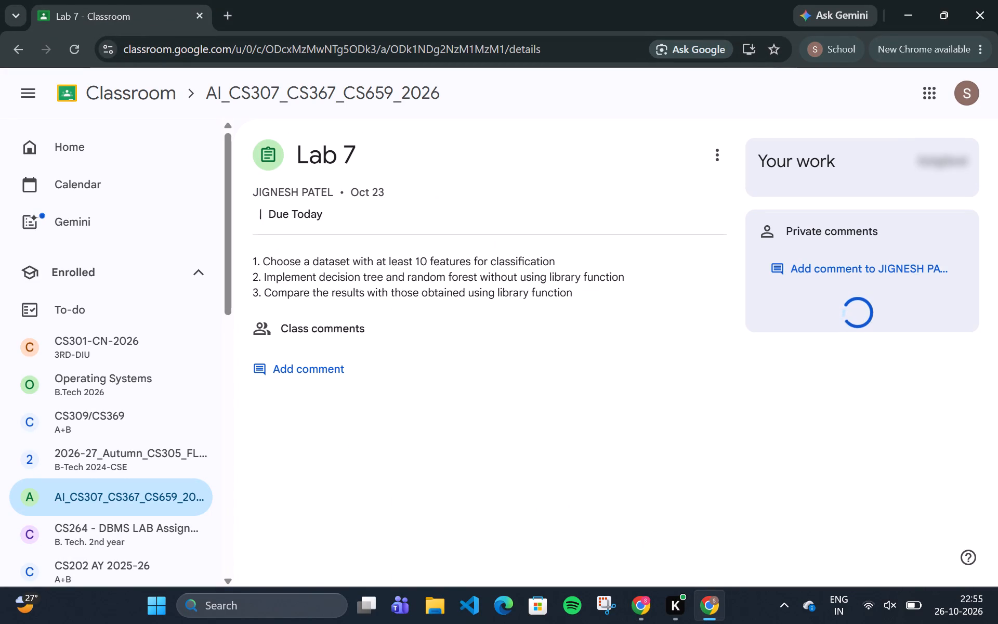
drag(252, 259, 493, 292)
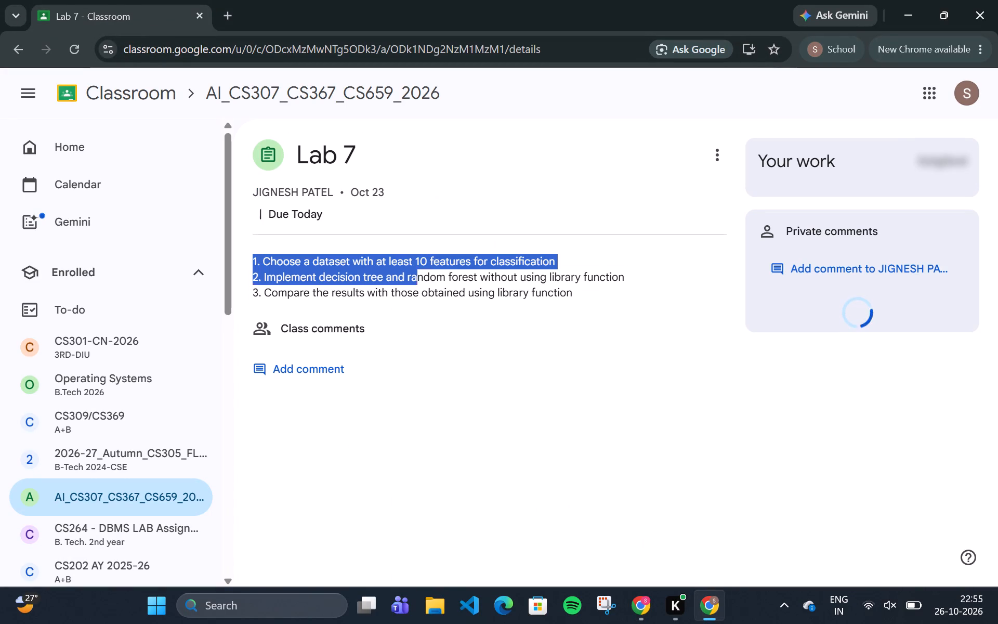
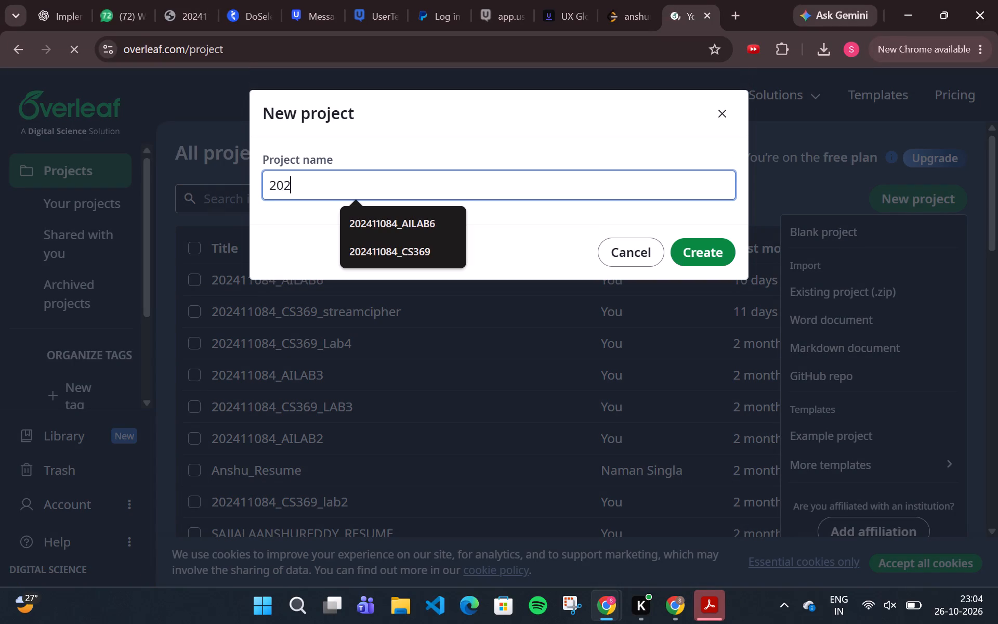
Name the new project with the student ID number, followed by an underscore and the AI lab label starting "AILA".
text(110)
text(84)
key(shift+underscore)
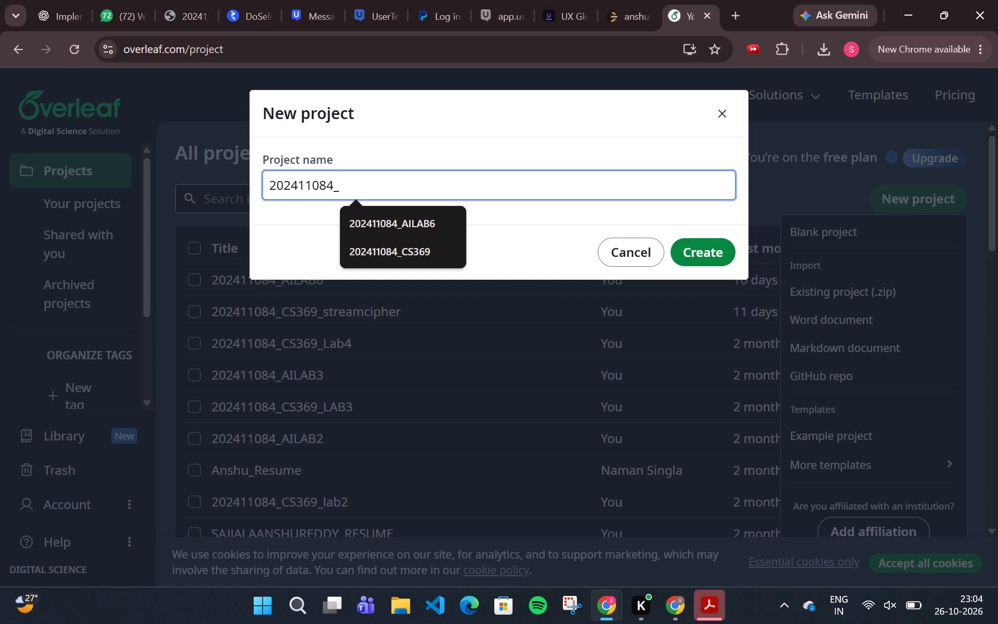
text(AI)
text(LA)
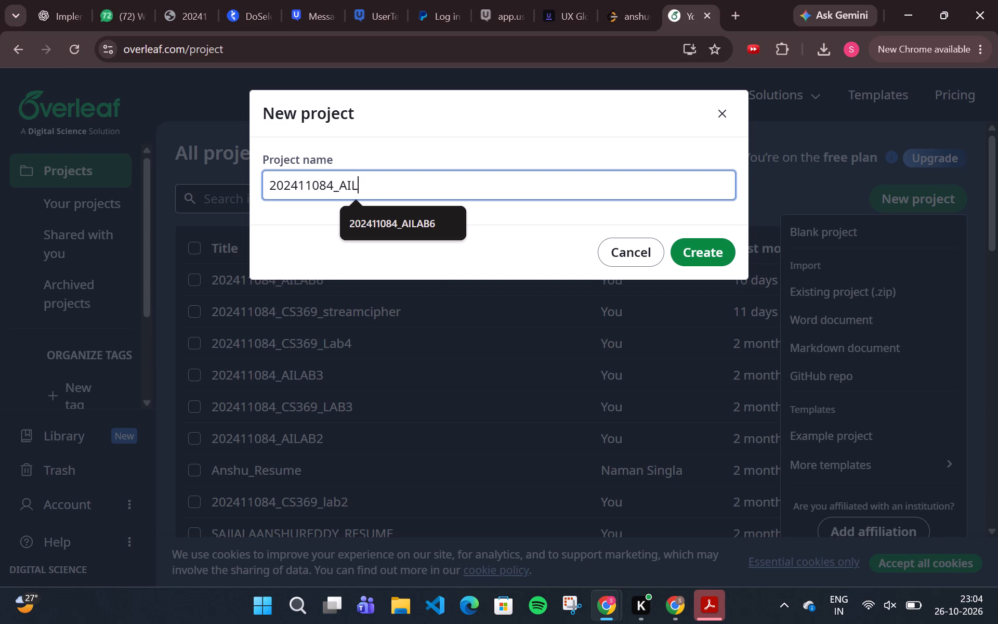
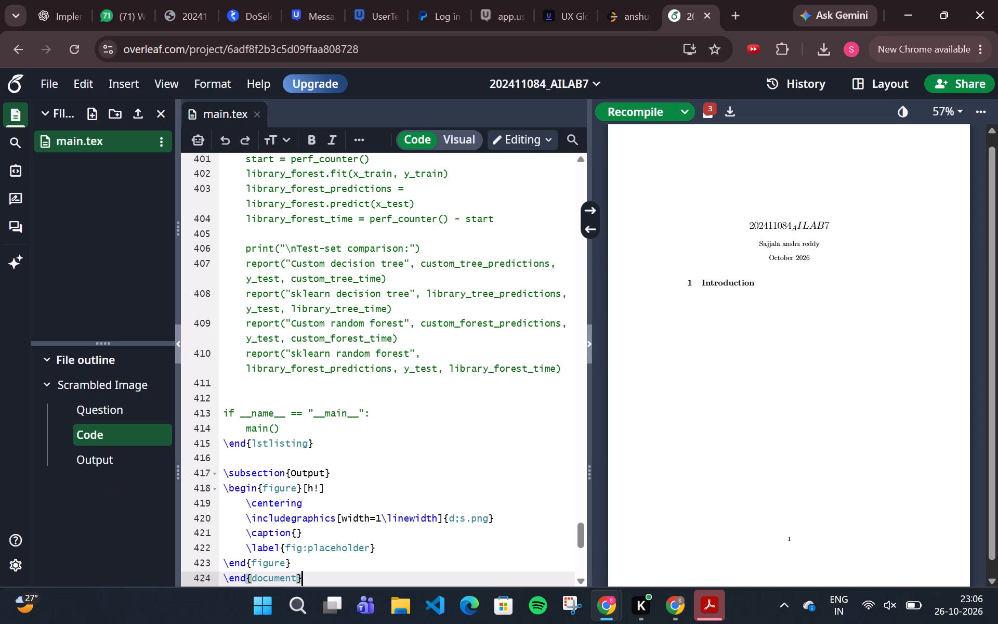
Upload the WhatsApp image of the institute logo to the project files.
click(132, 109)
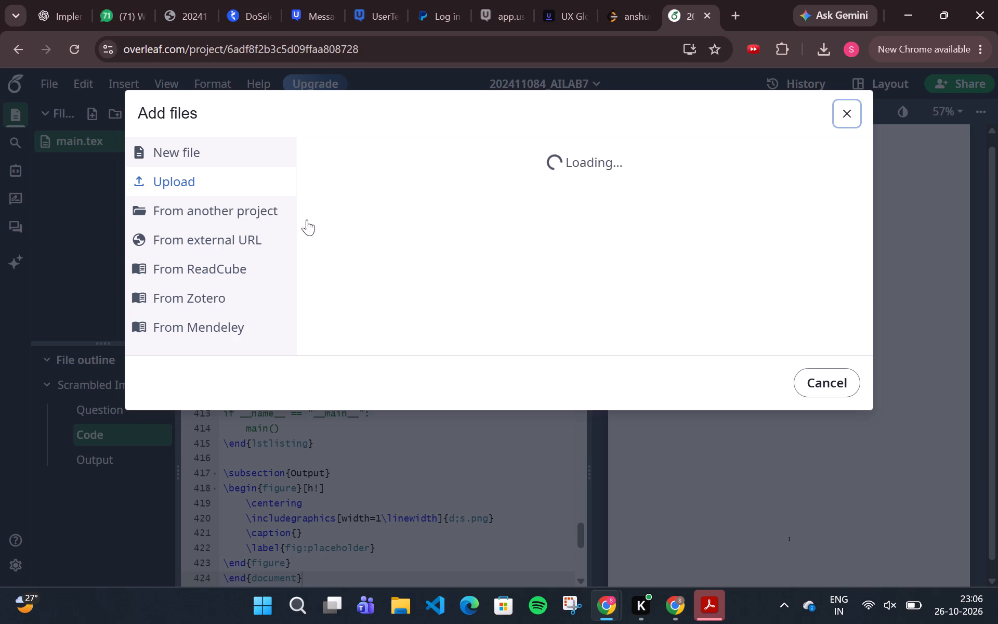
Import "WhatsApp Image 2024-09-17 at 8.54.10 PM (1).jpeg" from the AILAB6 project into this project's files, keeping its file name.
click(246, 211)
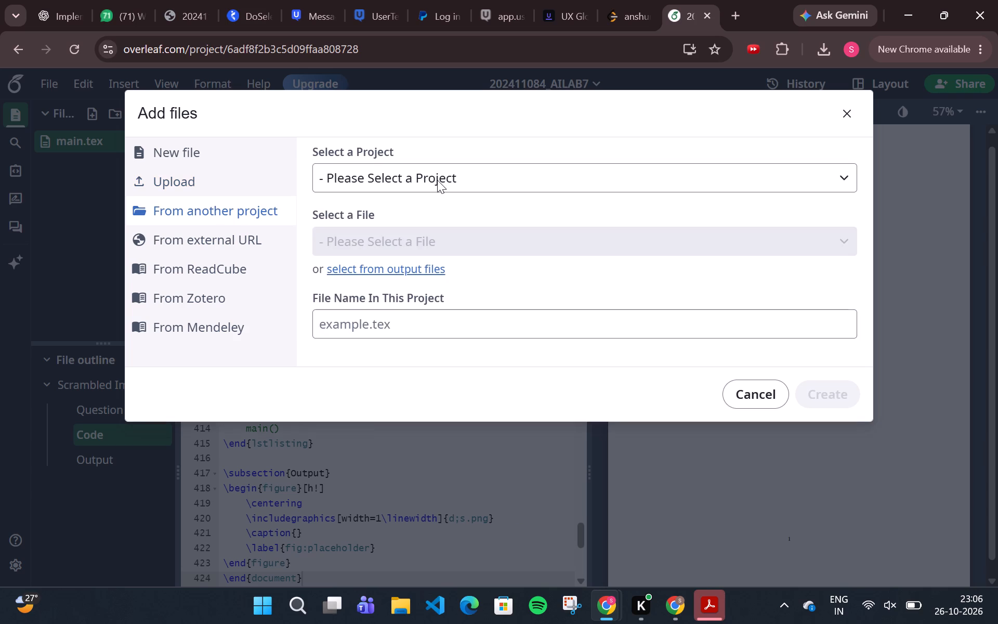
click(437, 180)
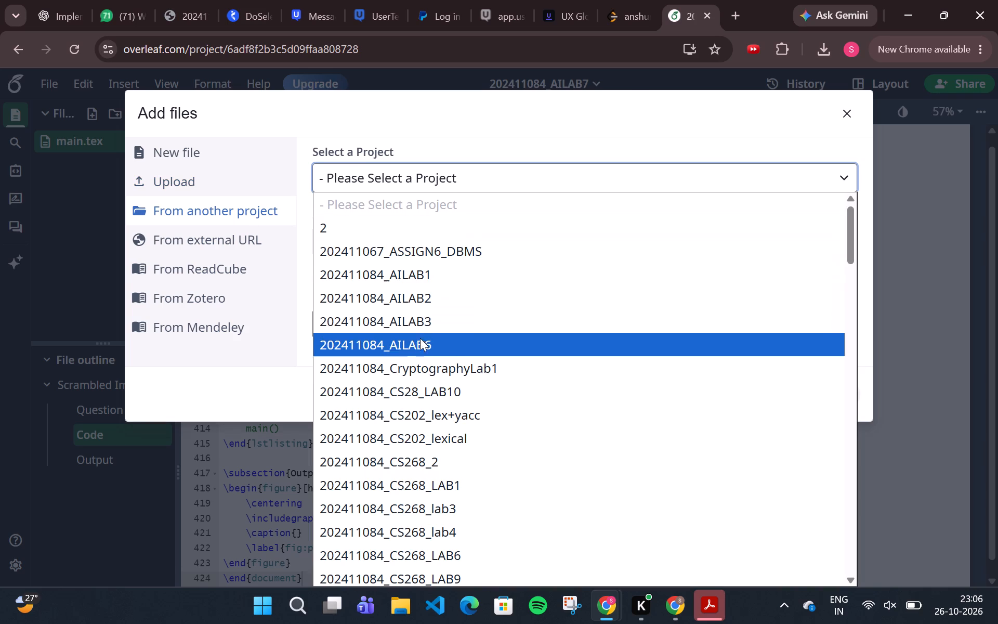
click(421, 346)
click(418, 242)
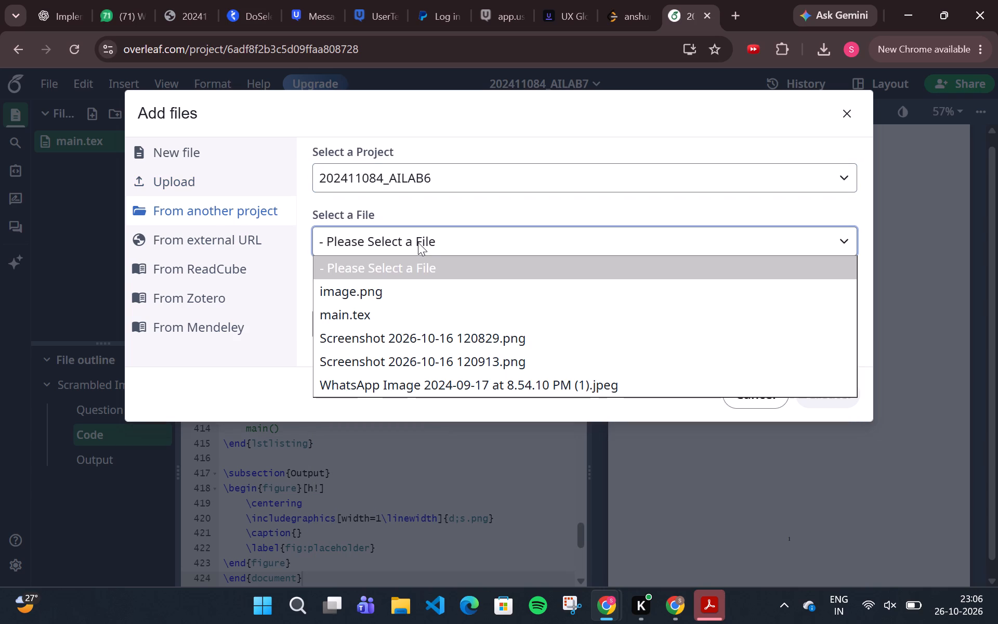
click(412, 375)
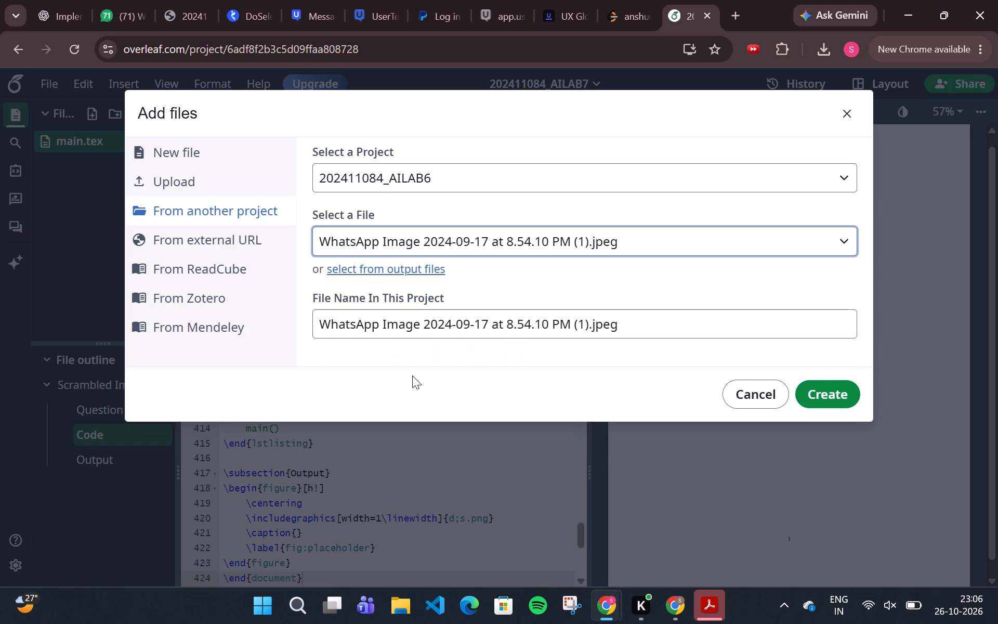
click(846, 379)
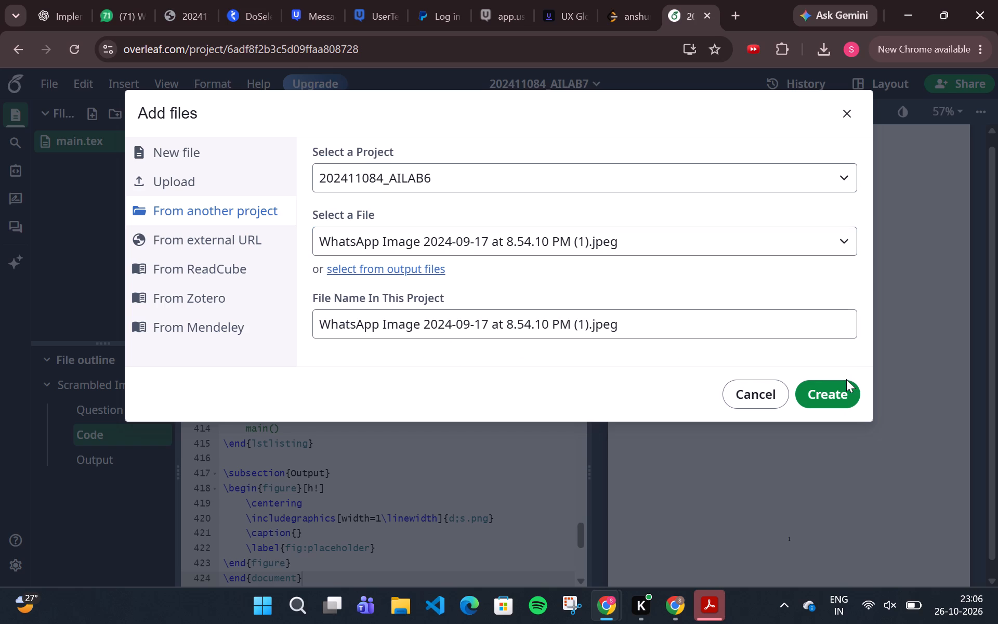
click(846, 379)
click(835, 391)
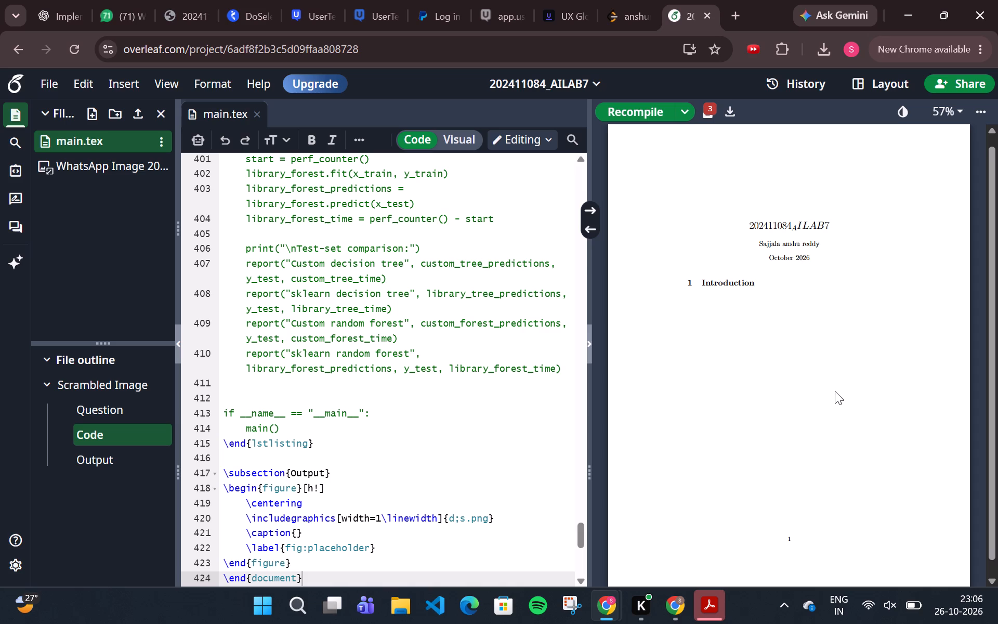
Replace the cover-page logo's image file name with "WhatsApp Image 2024-09-17 at 8.54.10 PM (1).jpeg" in main.tex and recompile.
scroll(480, 444, down, 2)
scroll(480, 444, up, 20)
scroll(480, 444, up, 17)
scroll(480, 444, down, 2)
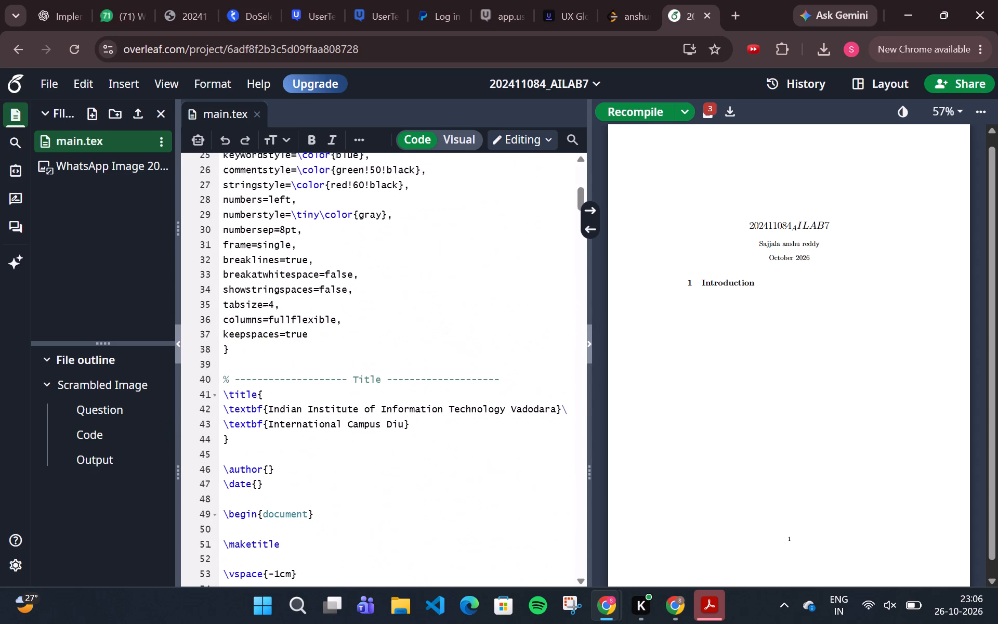
scroll(480, 444, down, 5)
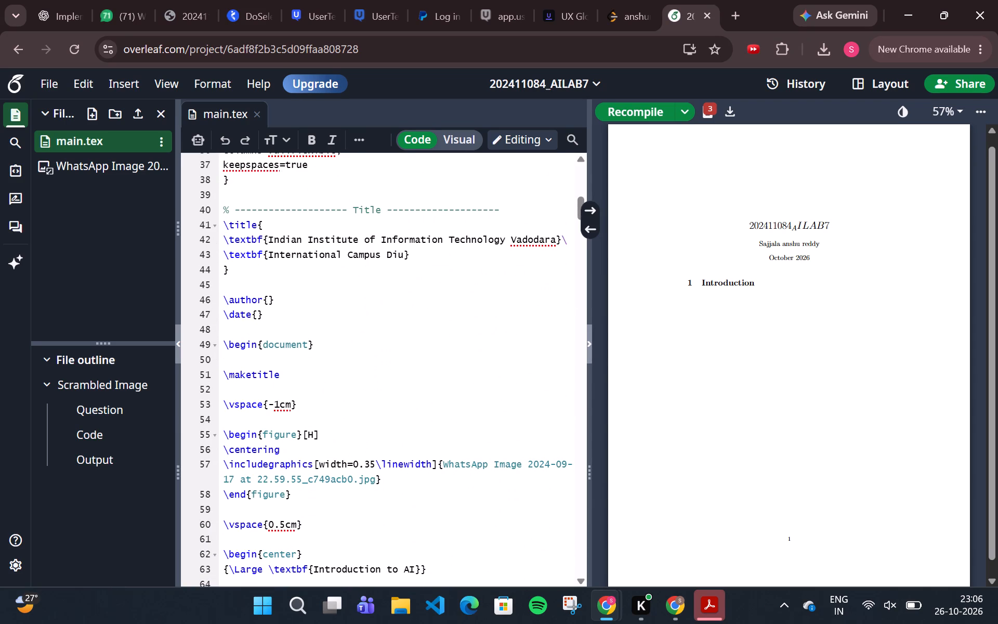
click(375, 477)
key(BackSpace)
key(BackSpace)
key(BackSpace)
key(BackSpace)
key(BackSpace)
key(BackSpace)
key(BackSpace)
key(BackSpace)
key(BackSpace)
key(BackSpace)
key(BackSpace)
key(BackSpace)
key(BackSpace)
key(BackSpace)
key(BackSpace)
key(BackSpace)
key(BackSpace)
key(BackSpace)
key(BackSpace)
key(BackSpace)
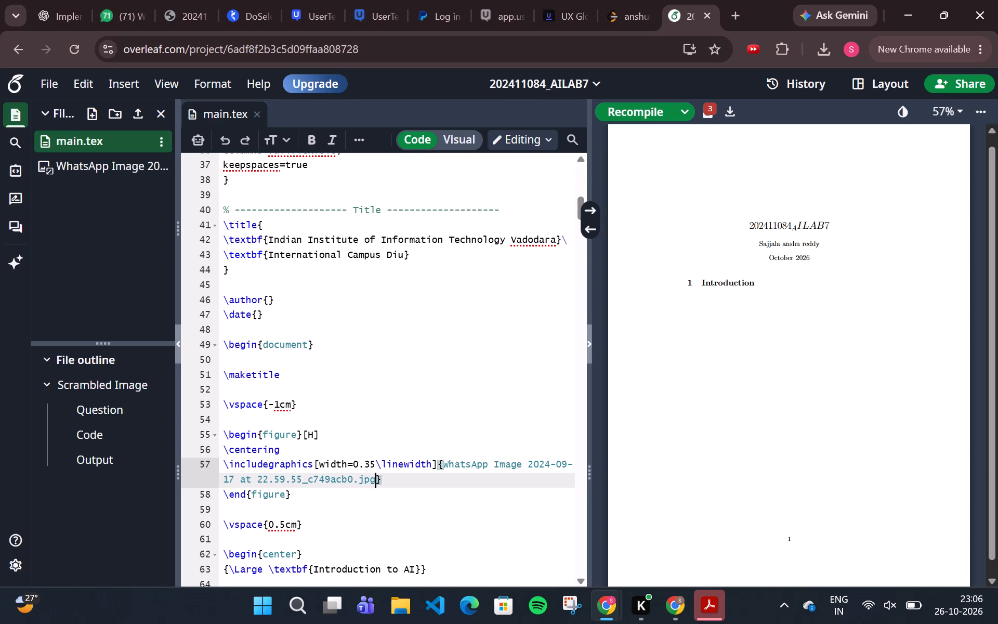
key(BackSpace)
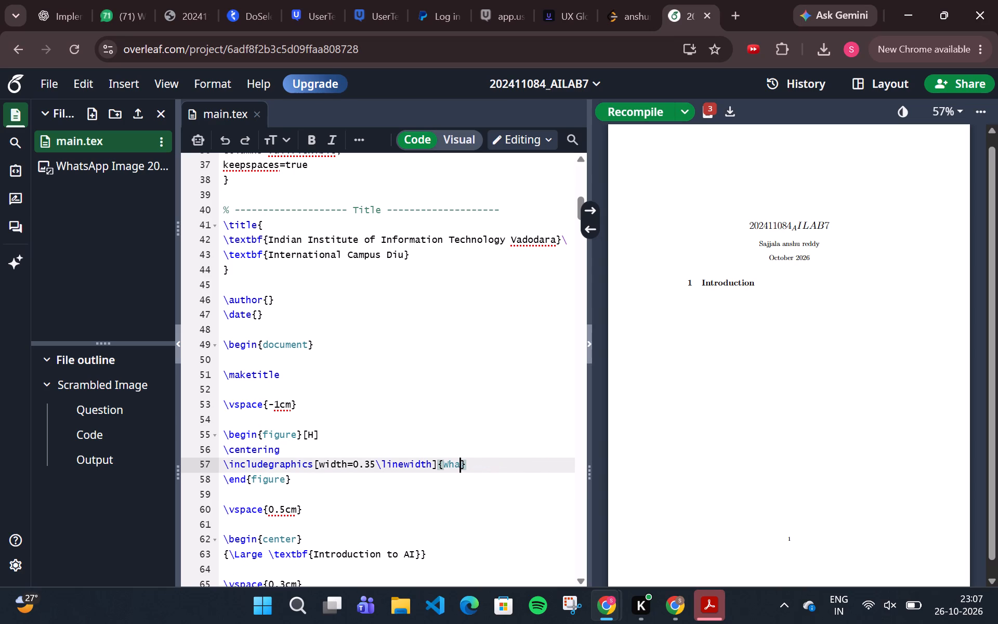
key(BackSpace)
key(BackSpace)
key(BackSpace)
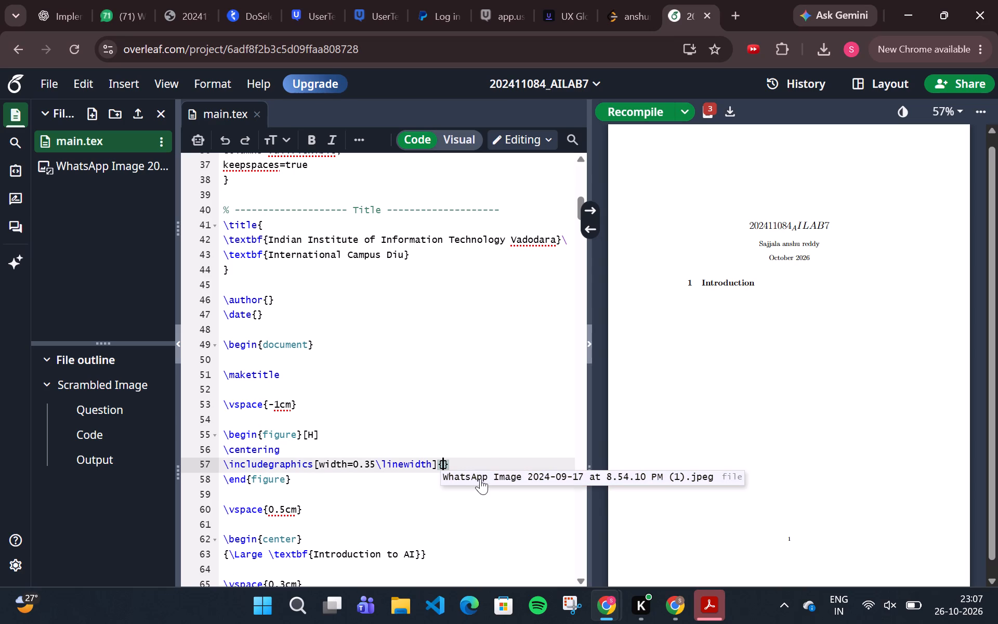
click(480, 477)
key(ctrl+s)
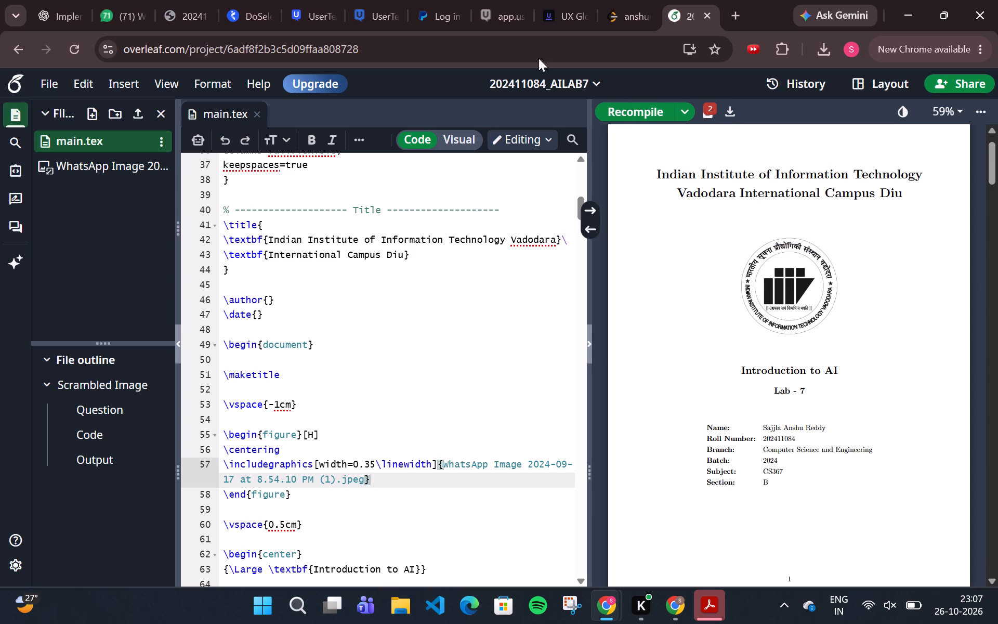
Open the earlier AILAB6 report PDF from the Downloads folder in Acrobat.
click(401, 616)
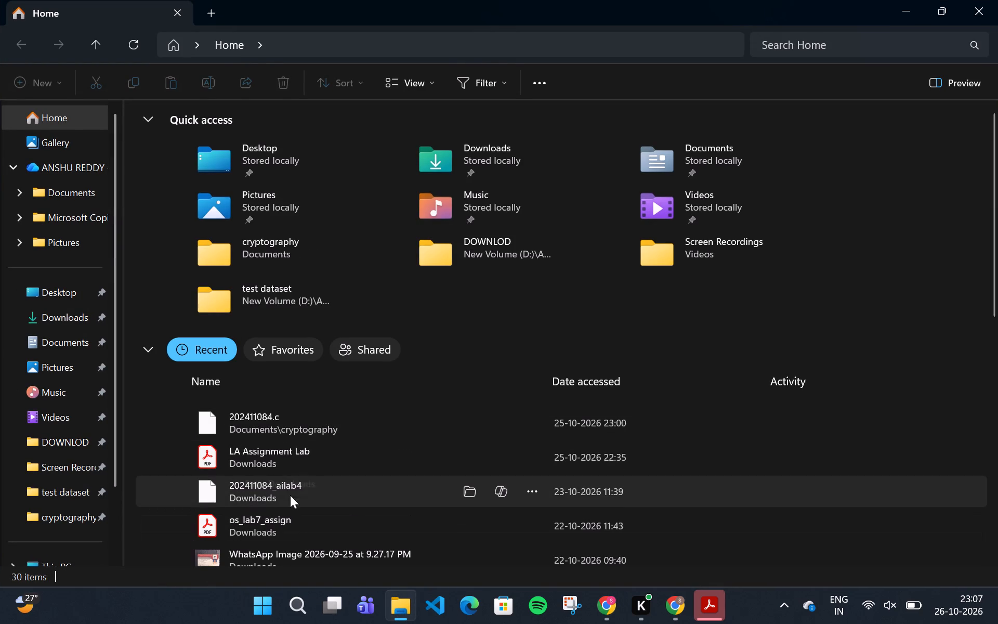
click(74, 317)
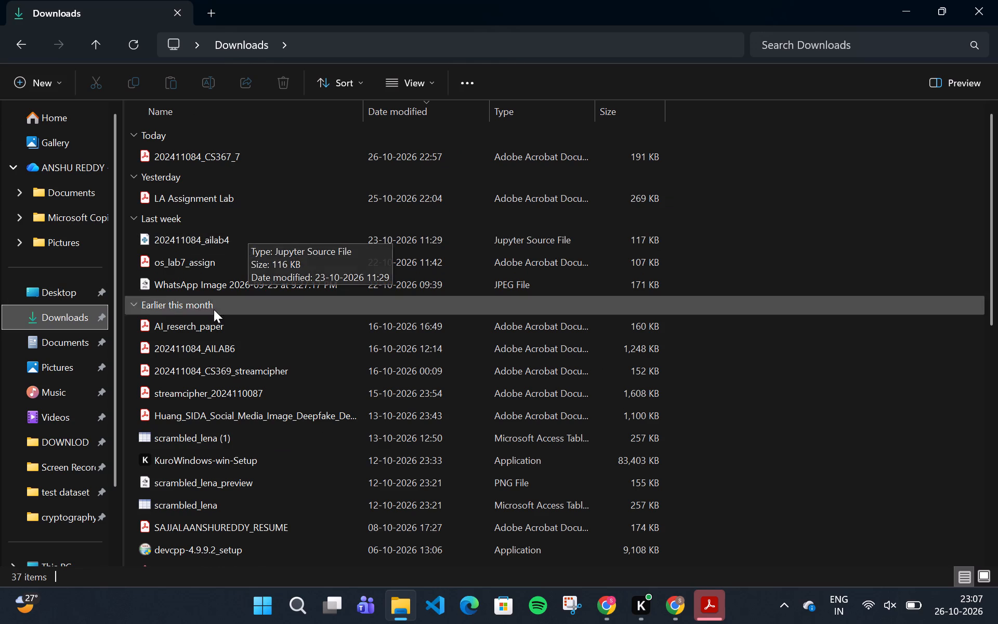
double_click(206, 345)
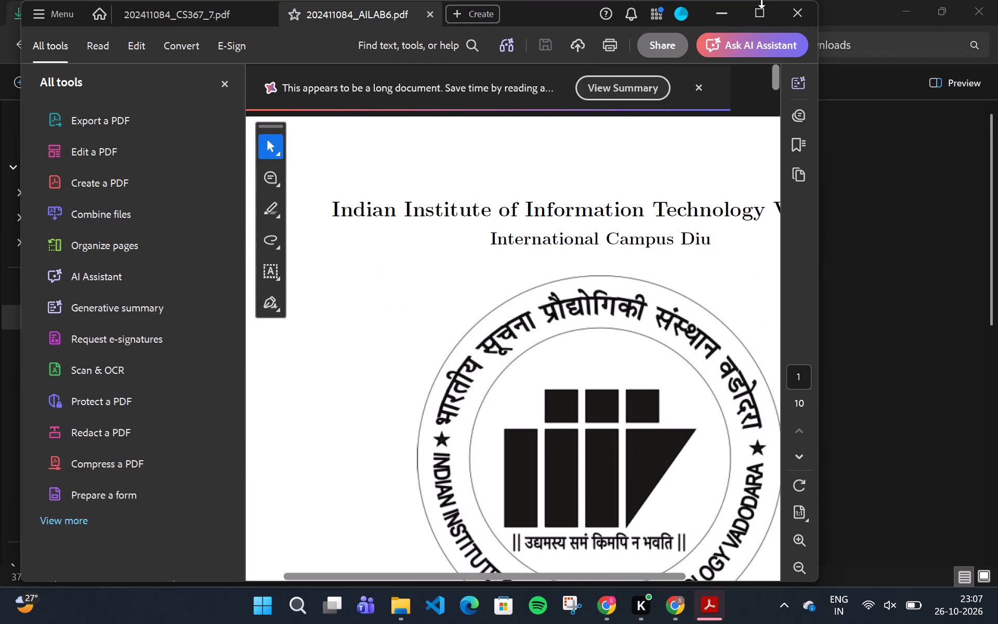
Check the Lab 6 report's cover in Acrobat and clear the "Introduction to AI" title text in the Overleaf source.
click(772, 16)
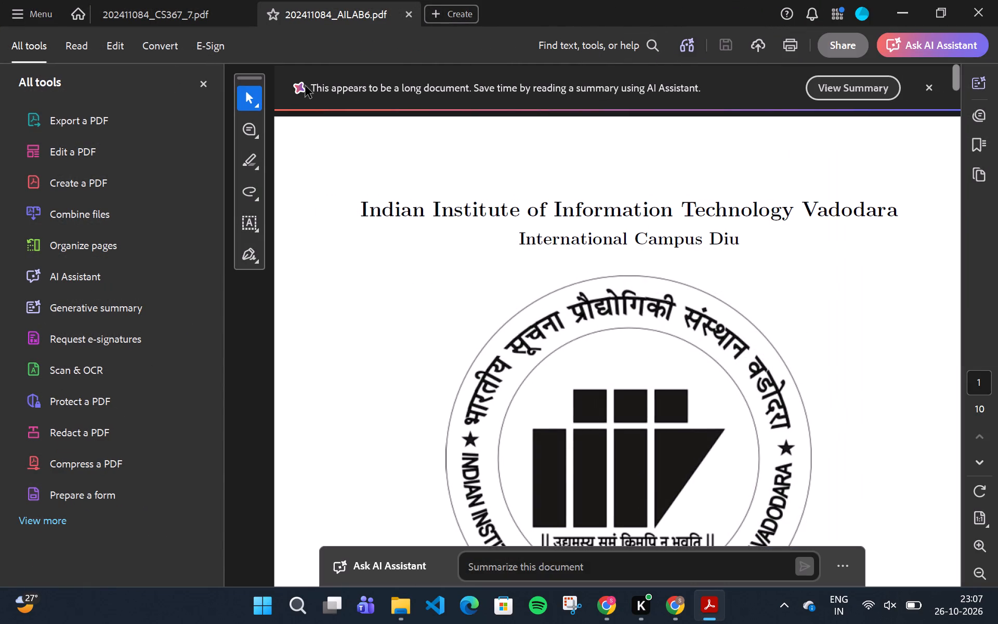
scroll(527, 248, down, 2)
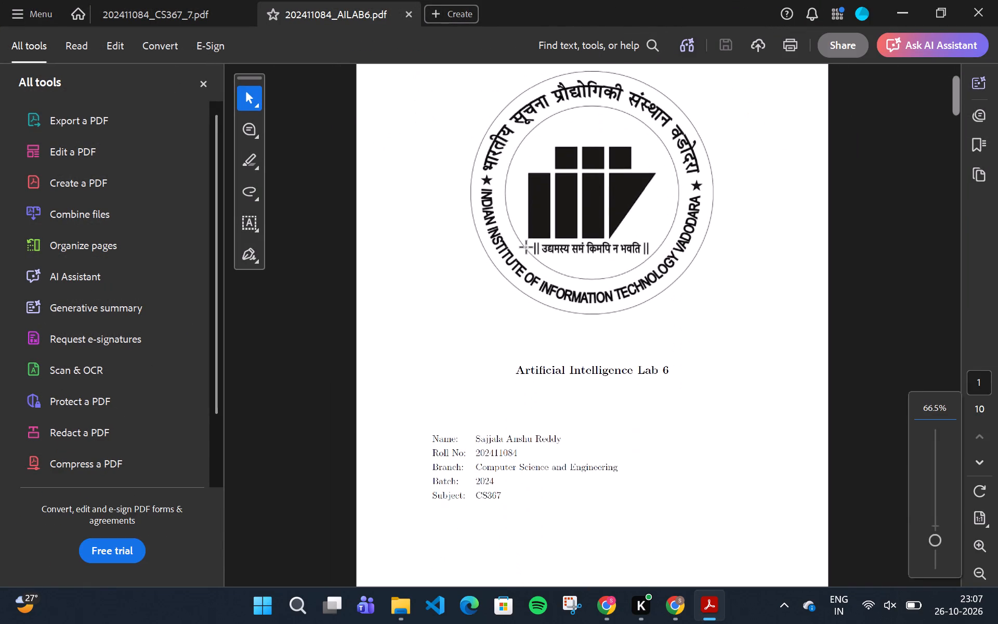
scroll(527, 248, down, 1)
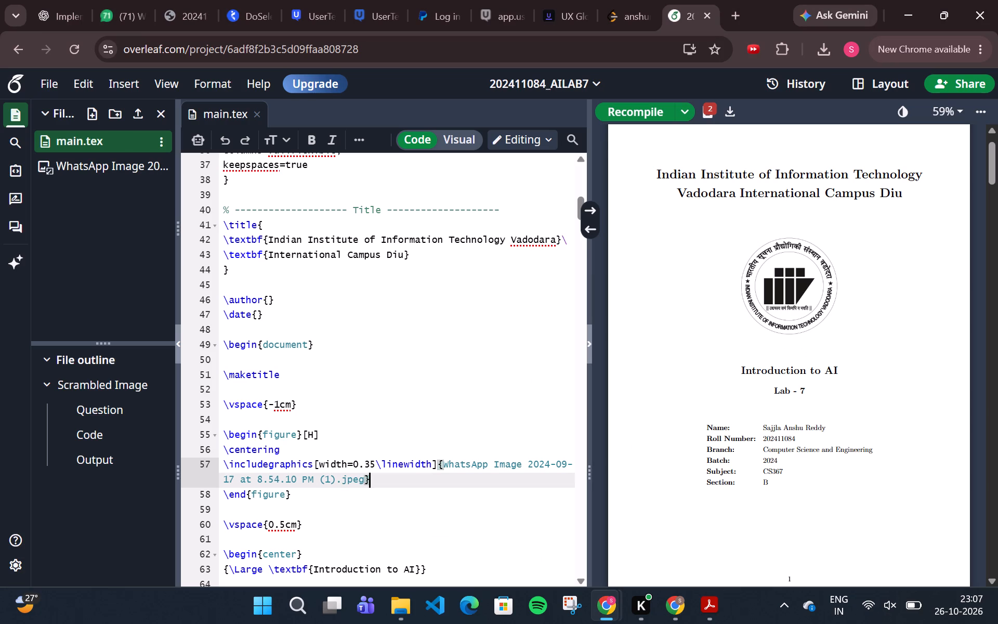
double_click(799, 368)
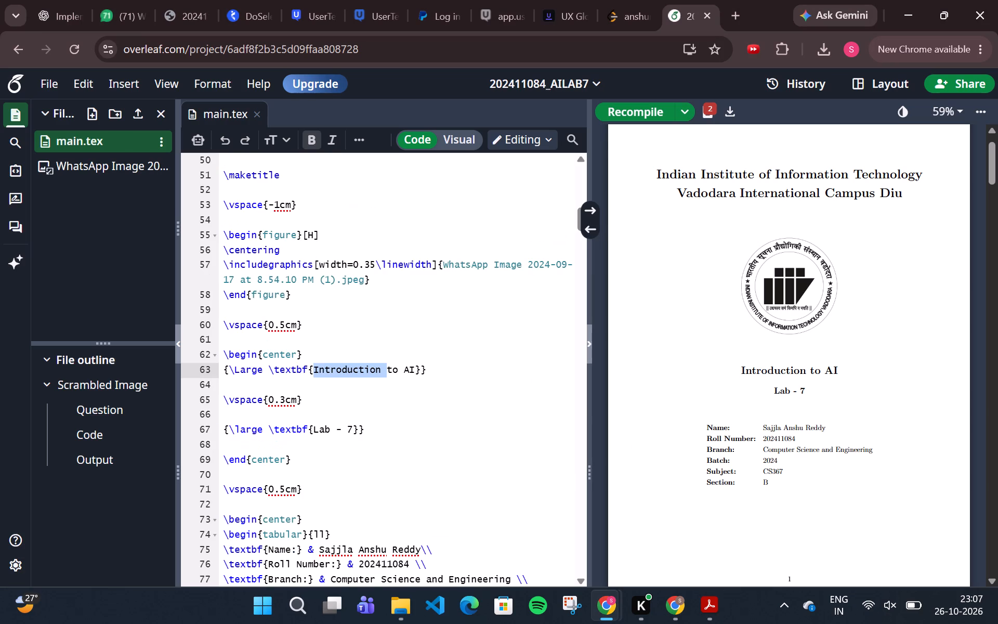
click(413, 367)
key(BackSpace)
key(BackSpace)
key(BackSpace)
key(BackSpace)
key(BackSpace)
key(BackSpace)
key(BackSpace)
key(BackSpace)
key(BackSpace)
key(BackSpace)
key(BackSpace)
key(BackSpace)
key(BackSpace)
key(BackSpace)
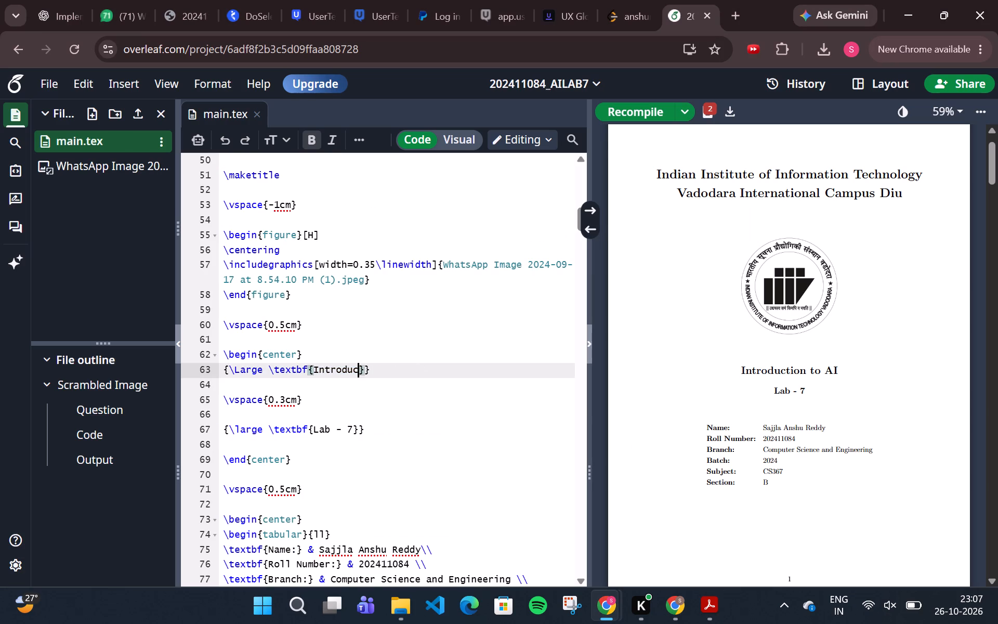
key(BackSpace)
key(BackSpace)
key(BackSpace)
key(BackSpace)
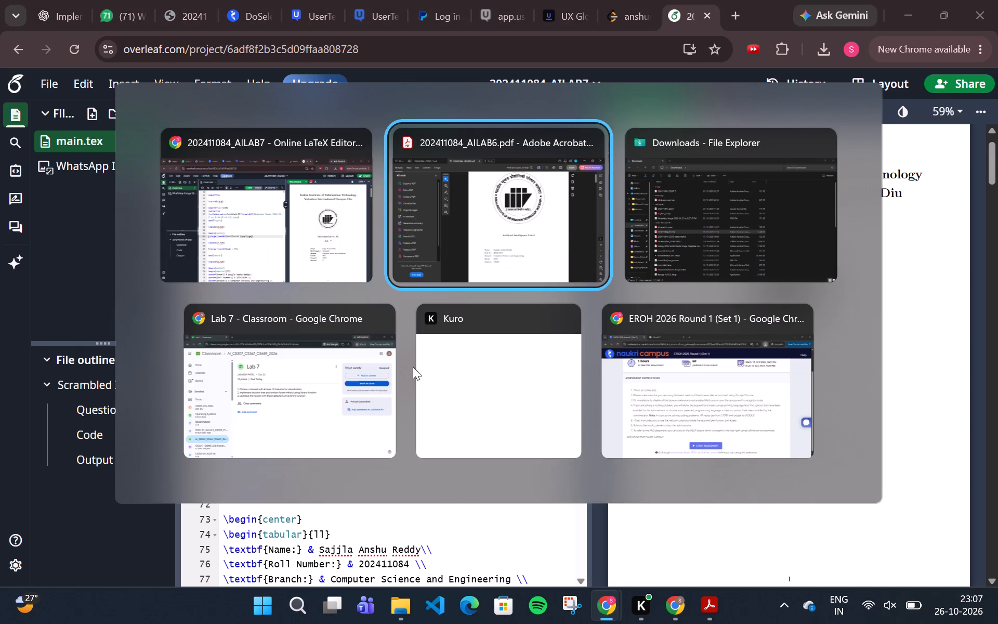
Copy the title "Artificial Intelligence Lab 6" from the Lab 6 report's cover page in Acrobat.
drag(517, 365, 687, 370)
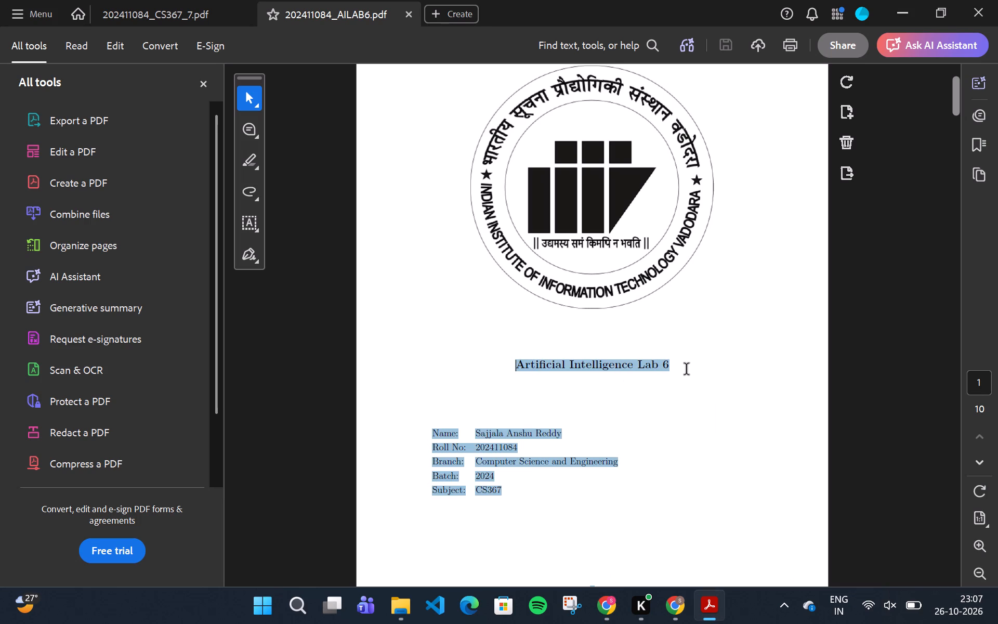
click(687, 370)
click(553, 381)
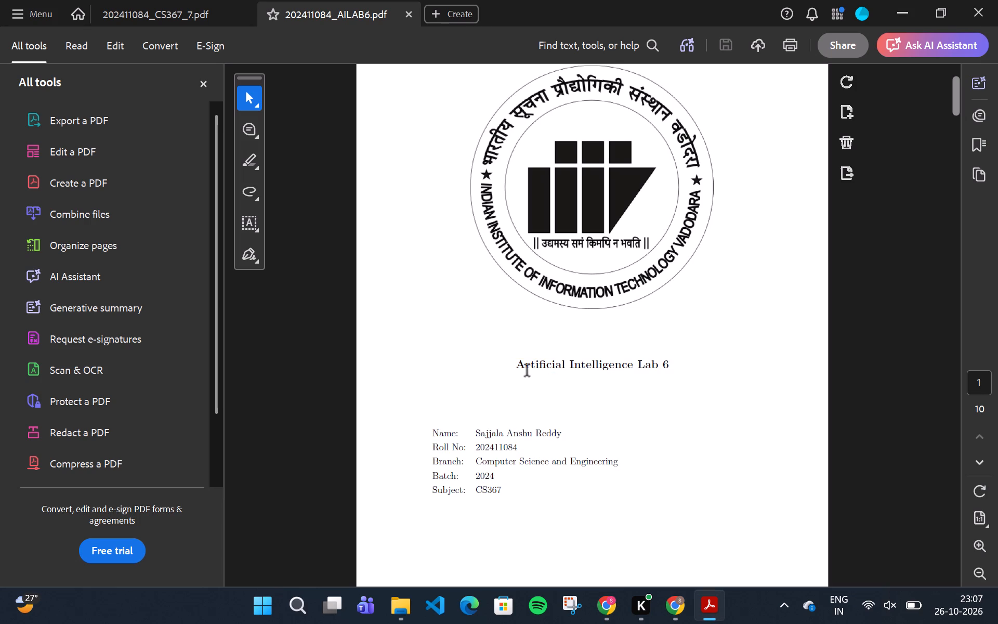
drag(518, 366, 672, 365)
key(ctrl+c)
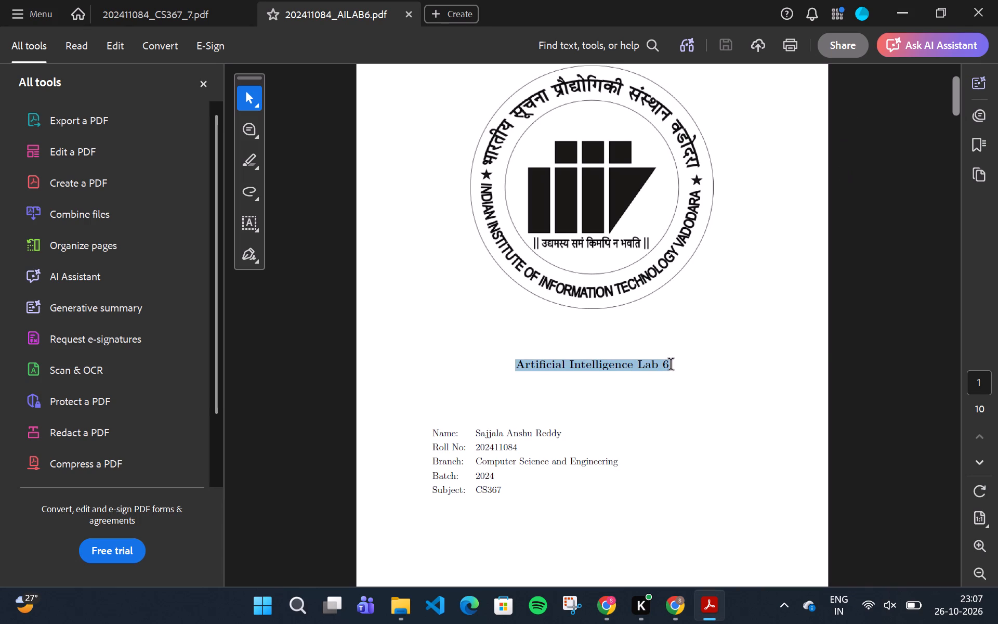
Back in Overleaf, replace the large cover title with the copied one, changed to "Artificial Intelligence Lab 7", and recompile.
key(BackSpace)
key(BackSpace)
key(BackSpace)
key(BackSpace)
key(BackSpace)
key(BackSpace)
key(BackSpace)
key(BackSpace)
key(BackSpace)
key(BackSpace)
key(BackSpace)
key(BackSpace)
key(BackSpace)
key(BackSpace)
key(BackSpace)
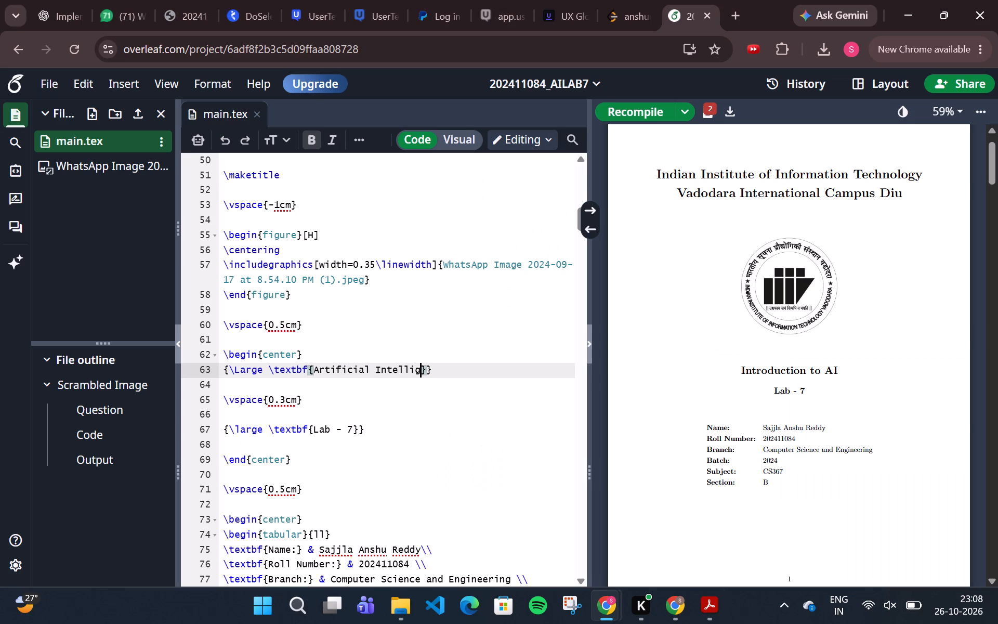
key(BackSpace)
key(BackSpace)
key(BackSpace)
key(BackSpace)
key(BackSpace)
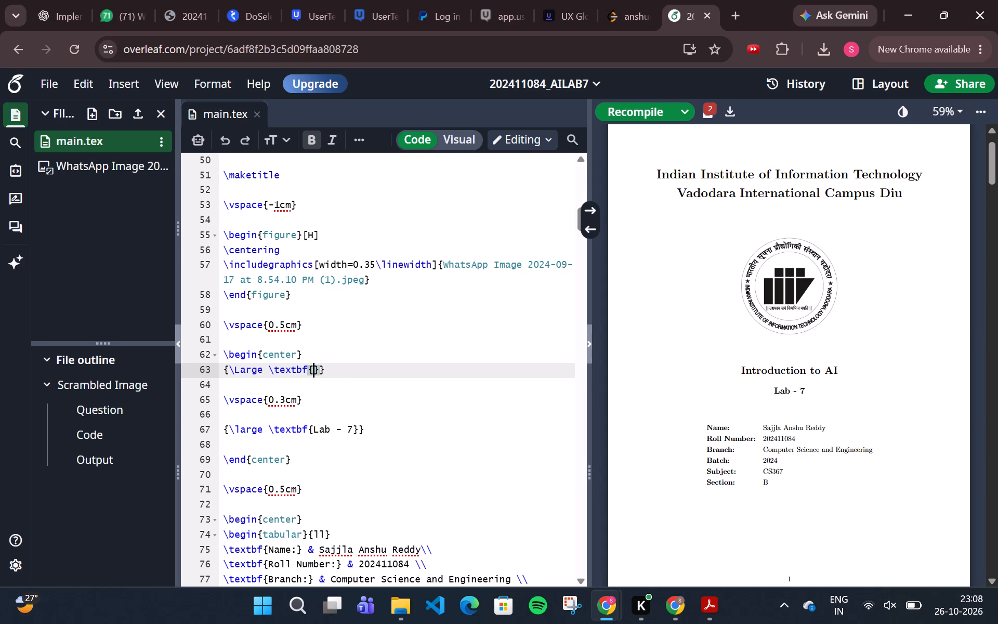
key(ctrl+v)
key(BackSpace)
key(7)
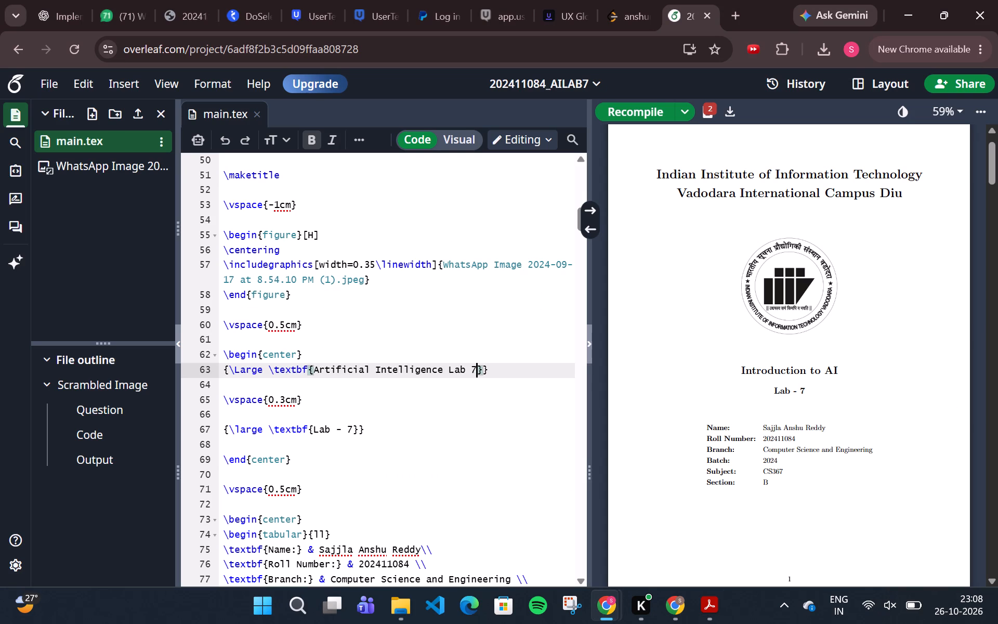
key(ctrl+s)
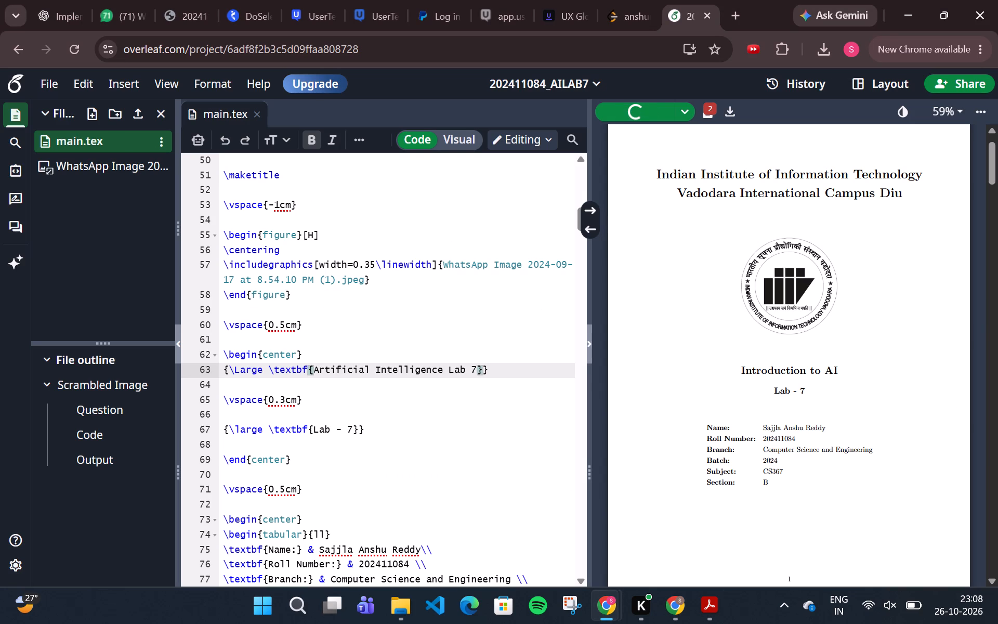
Delete the separate "Lab - 7" subtitle line below the cover title and recompile the report.
drag(224, 431, 396, 432)
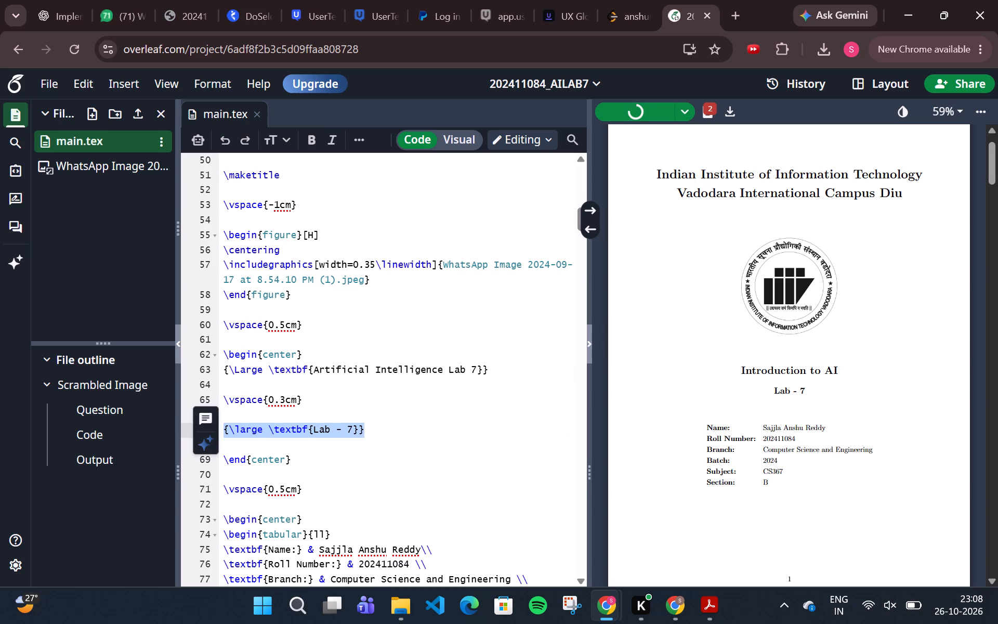
key(BackSpace)
key(BackSpace)
key(BackSpace)
key(ctrl+s)
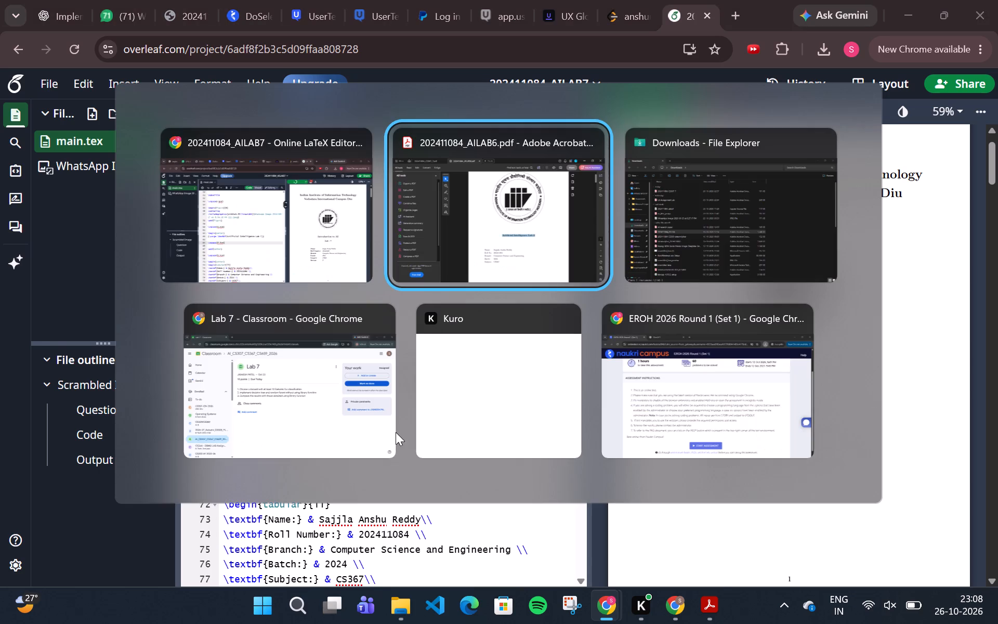
Remove the Section row from the student details table on the cover page and recompile.
click(564, 414)
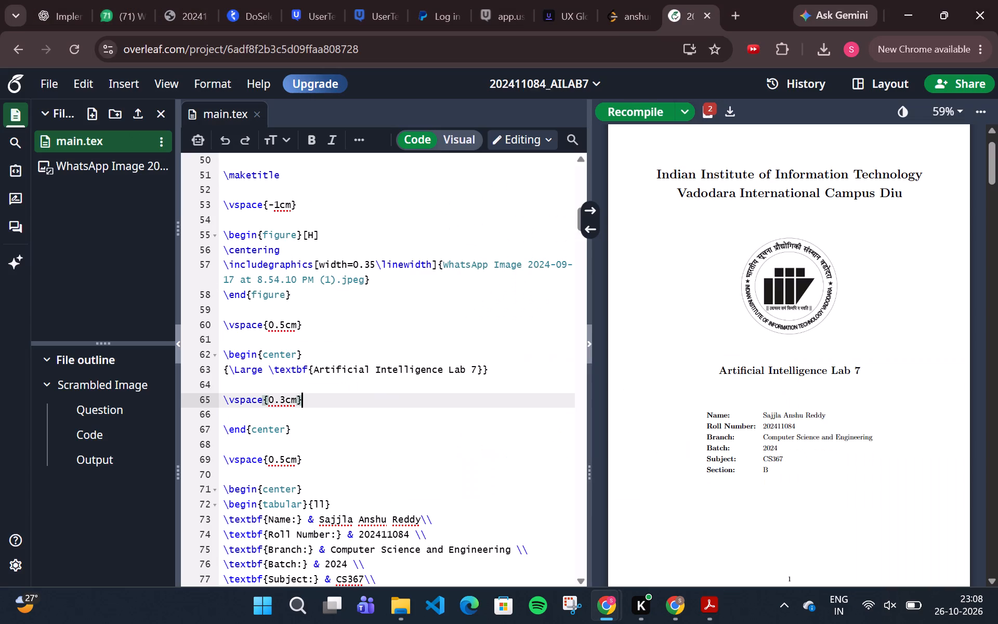
scroll(502, 489, down, 2)
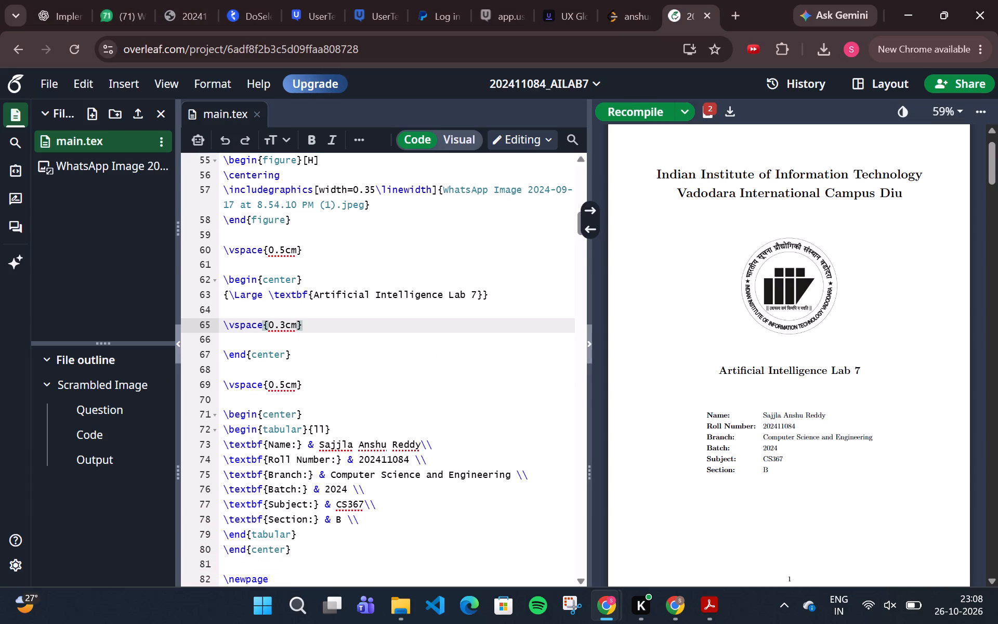
drag(221, 516, 330, 515)
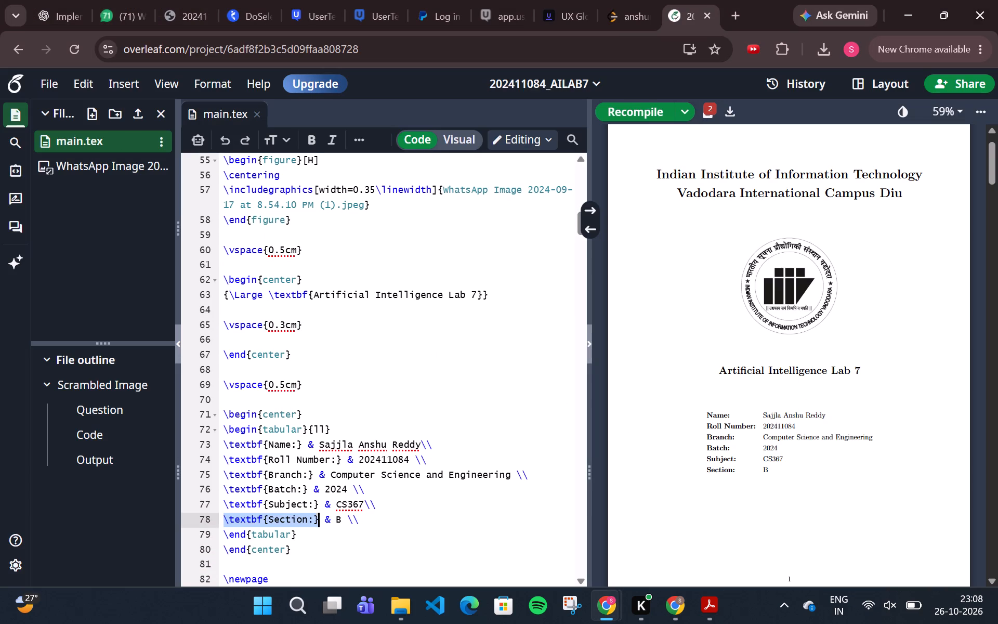
drag(330, 515, 375, 512)
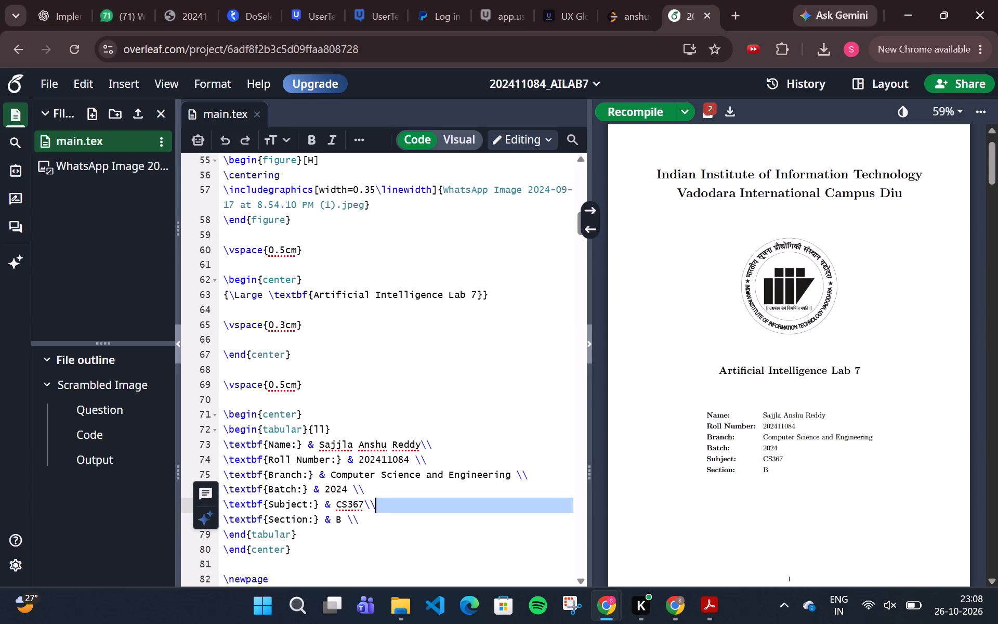
click(223, 518)
drag(223, 518, 365, 516)
key(BackSpace)
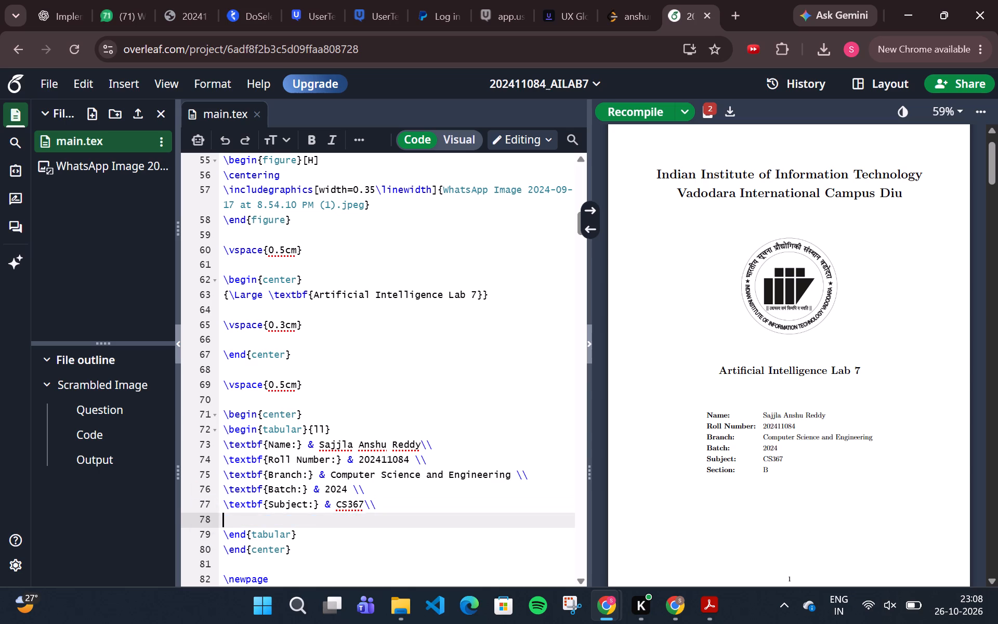
key(BackSpace)
key(ctrl+s)
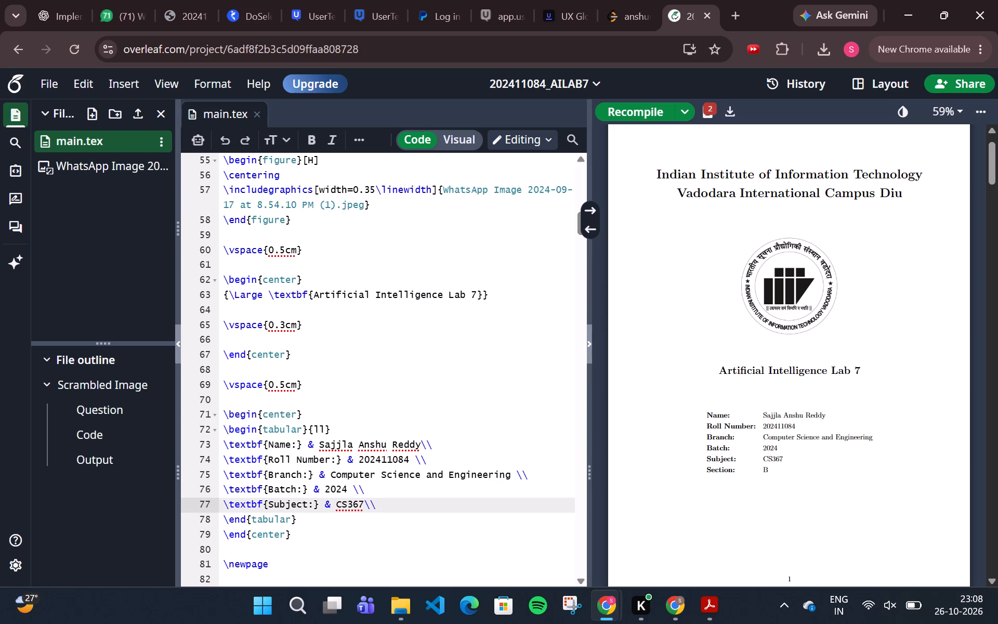
key(ctrl+s)
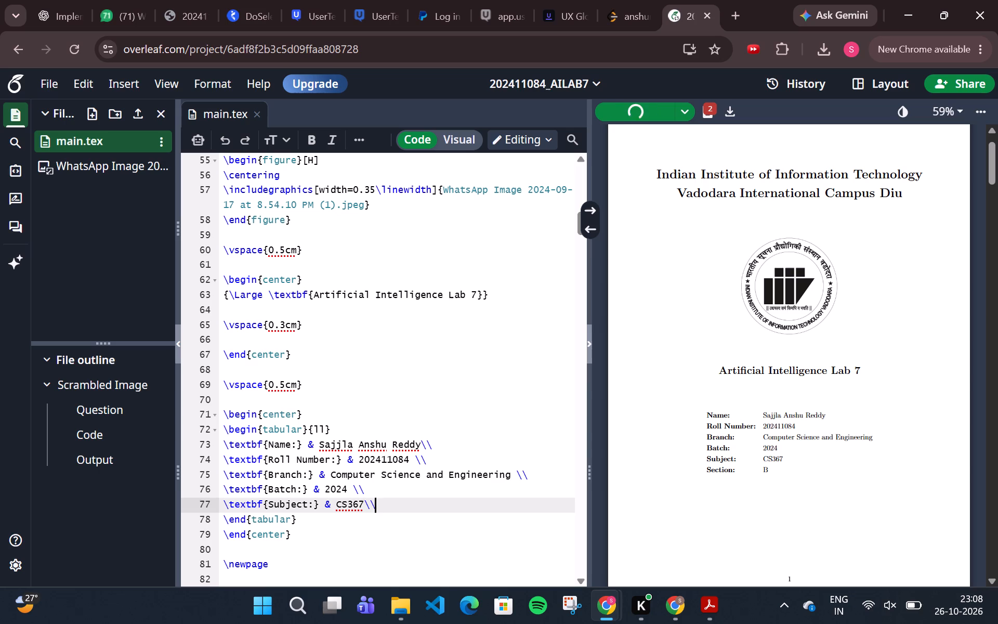
Delete the "Scrambled Image" section heading and the extra blank lines above the Question subsection, and recompile.
scroll(681, 302, up, 2)
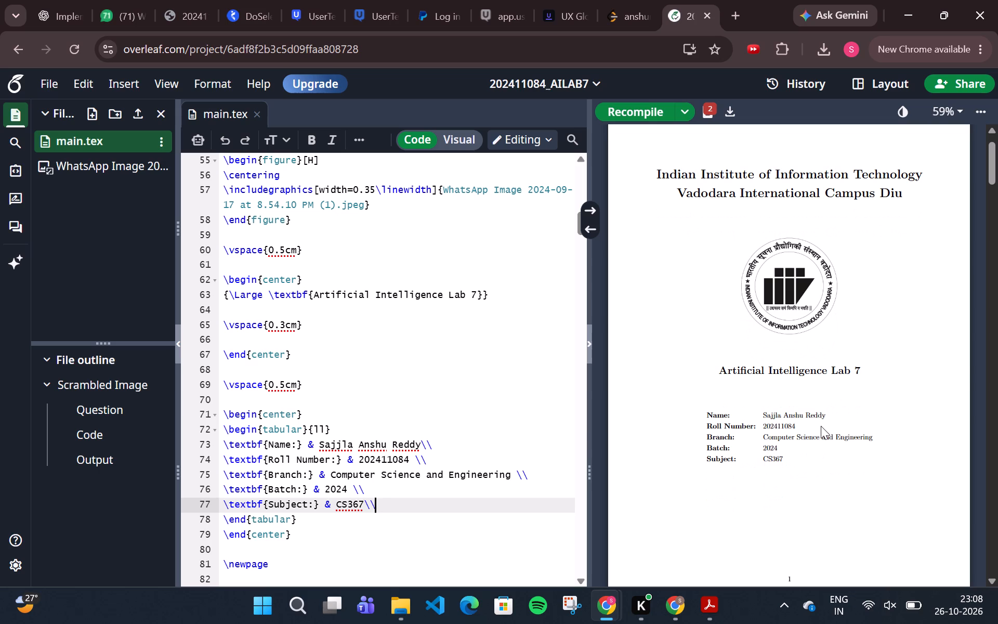
scroll(821, 426, down, 3)
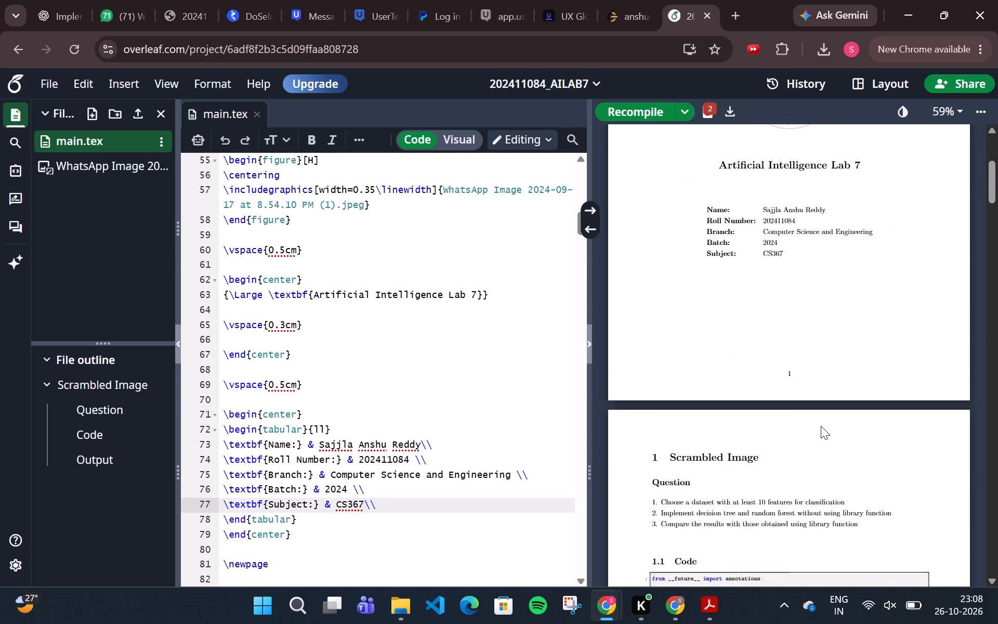
scroll(821, 426, down, 2)
double_click(740, 328)
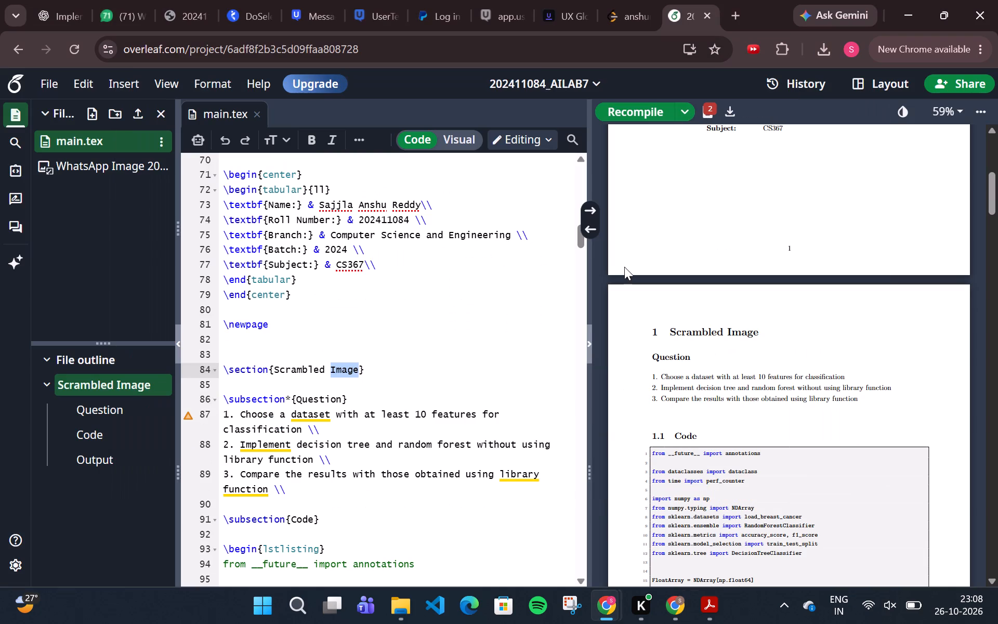
drag(221, 368, 375, 366)
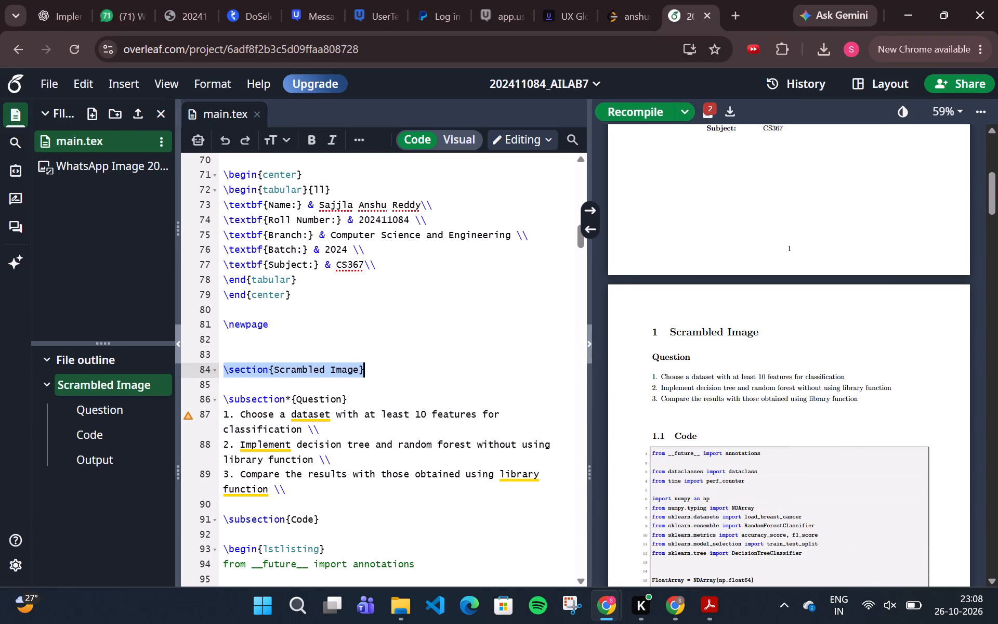
drag(375, 366, 376, 366)
key(BackSpace)
key(BackSpace)
key(BackSpace)
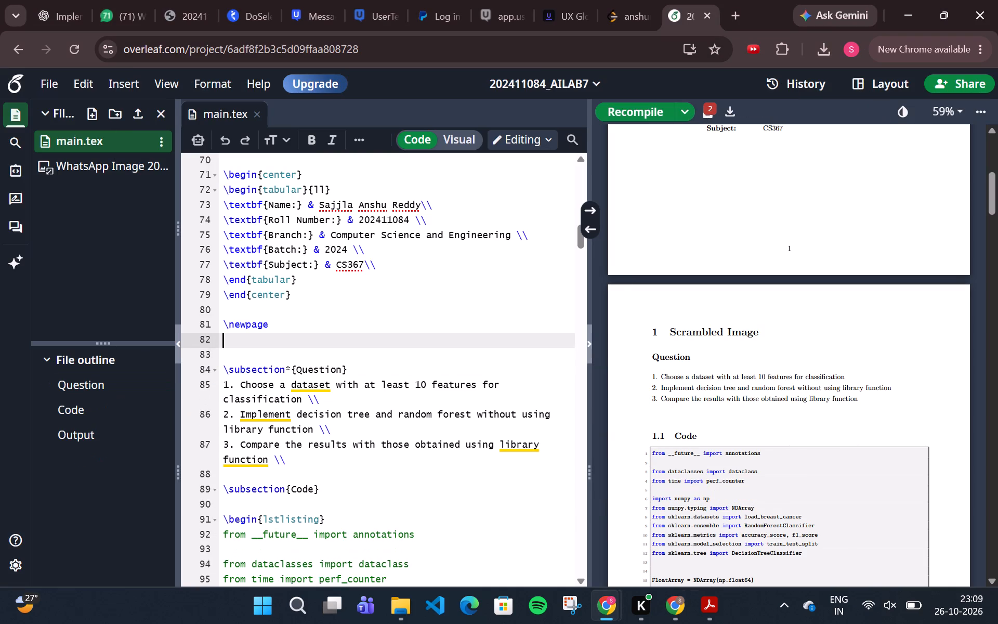
key(BackSpace)
key(ctrl+s)
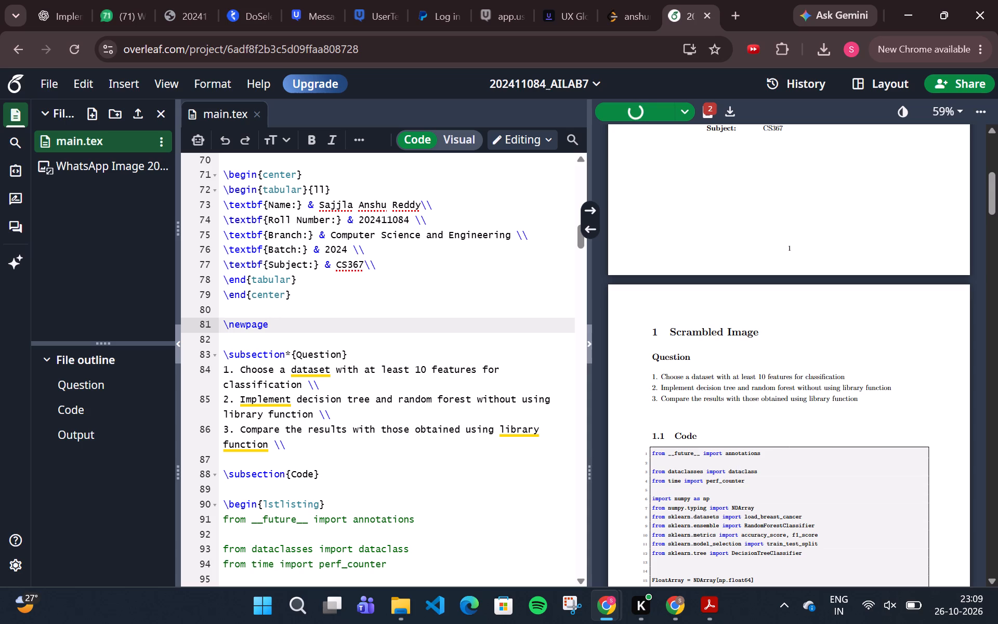
Make the Code subsection heading unnumbered by changing it to \subsection*{Code}, and recompile.
click(284, 472)
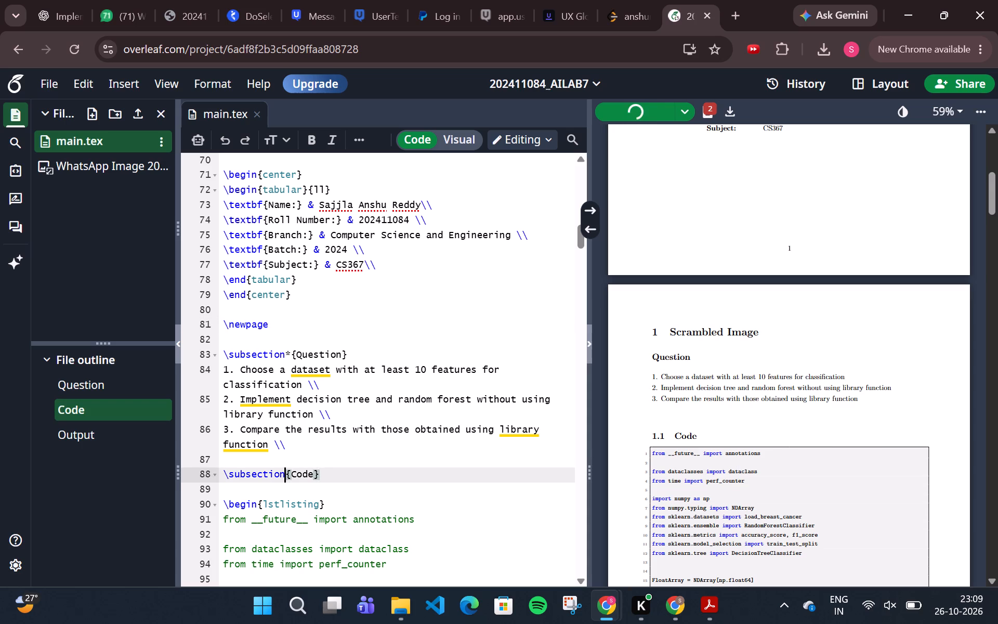
key(shift+asterisk)
key(ctrl+s)
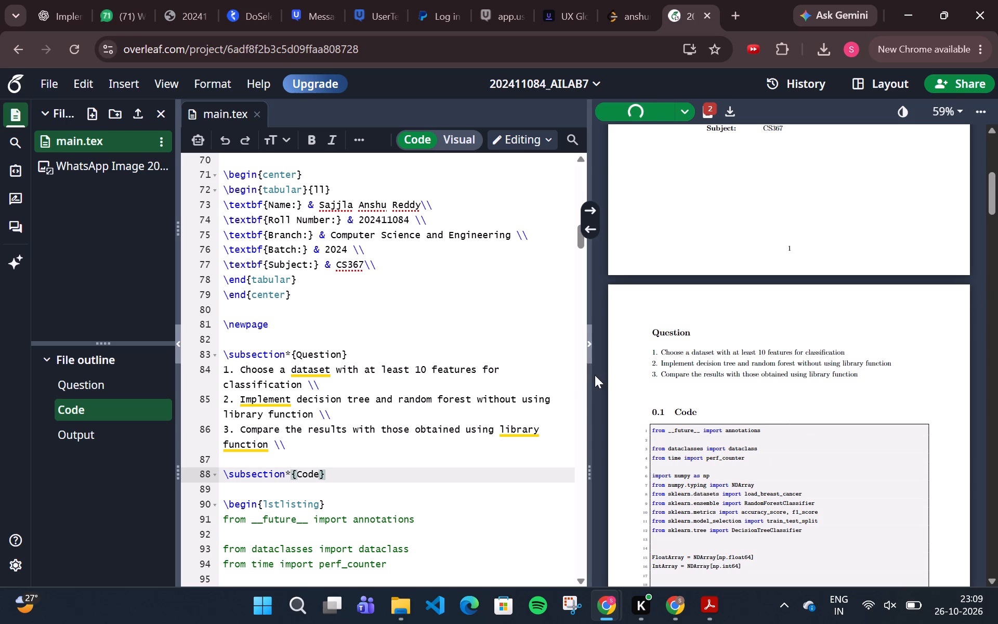
Review the cover page and the Question and Code headings in the report preview.
scroll(706, 355, up, 5)
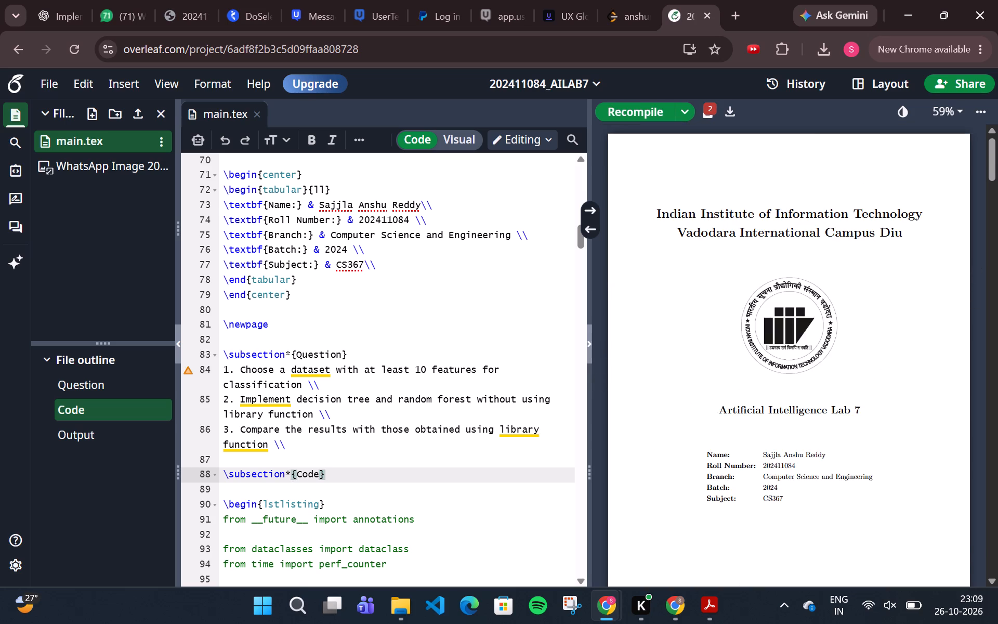
scroll(706, 355, up, 1)
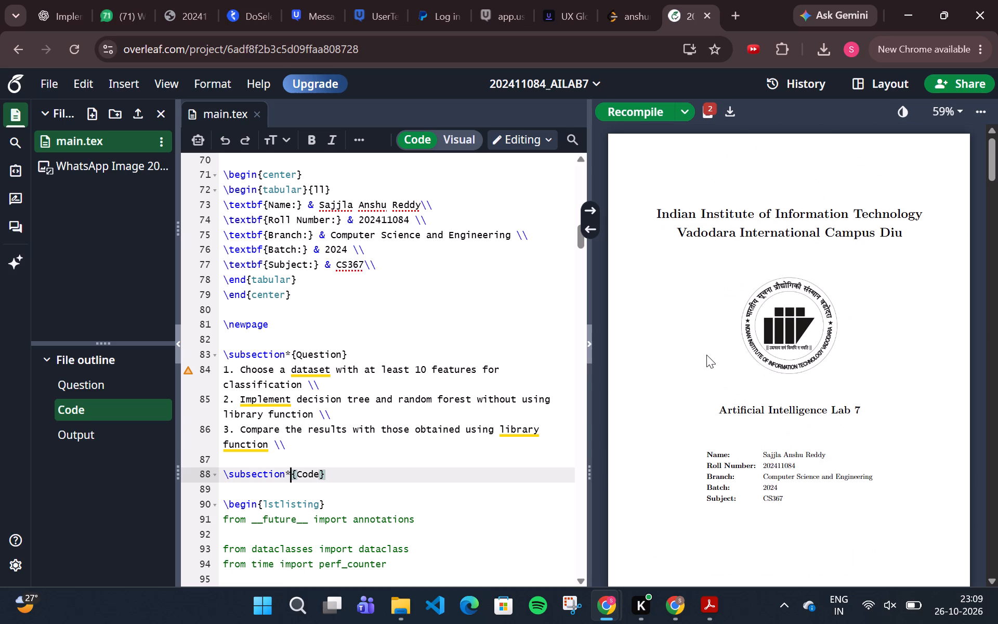
scroll(706, 355, right, 1)
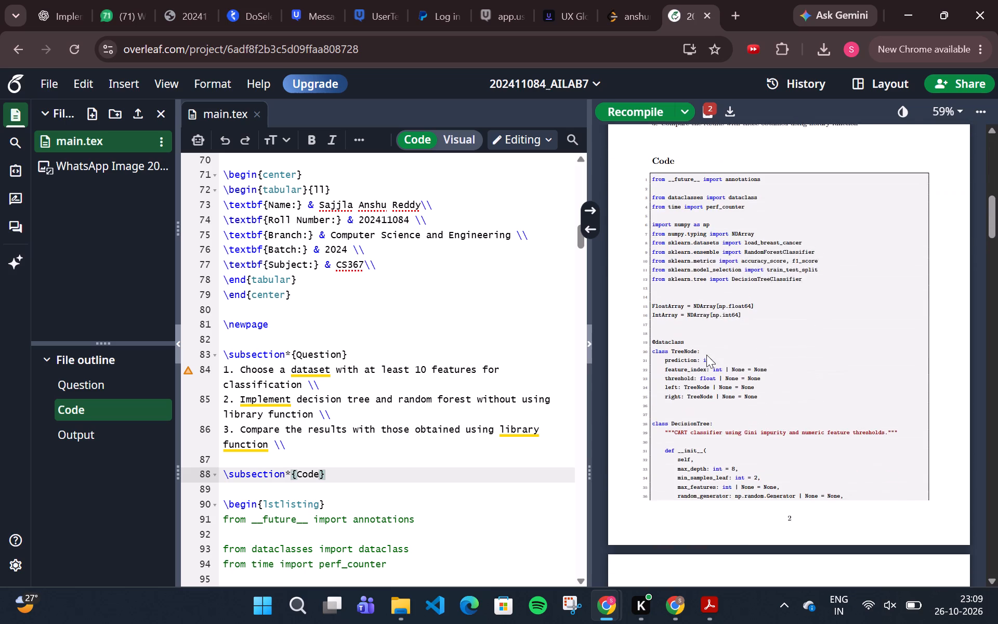
scroll(706, 355, right, 1)
scroll(706, 355, down, 3)
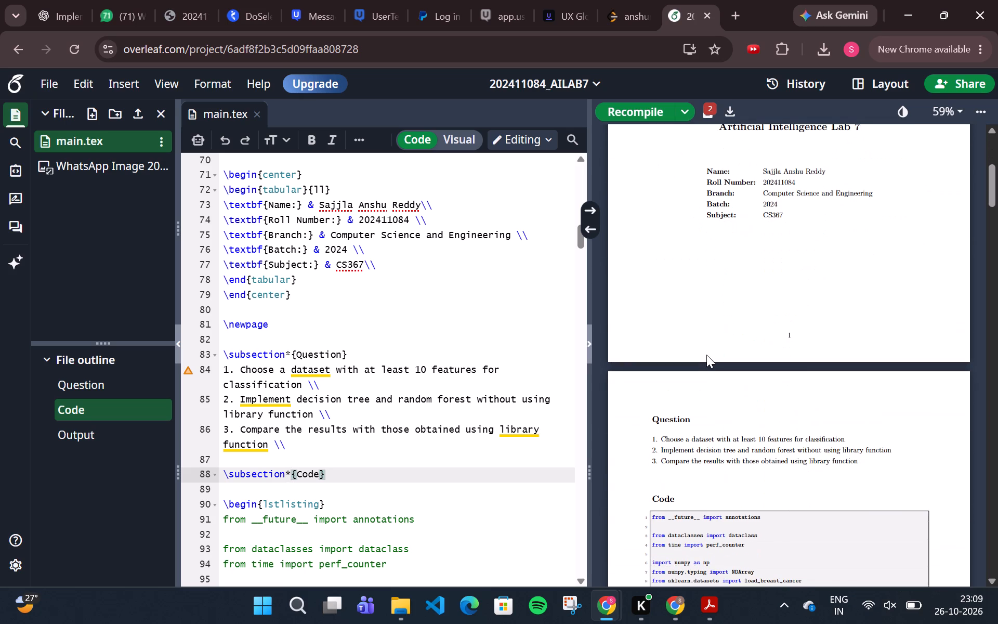
Examine the compiled code pages and the Output section's figure in the preview, along with the figure's LaTeX source.
scroll(706, 355, down, 5)
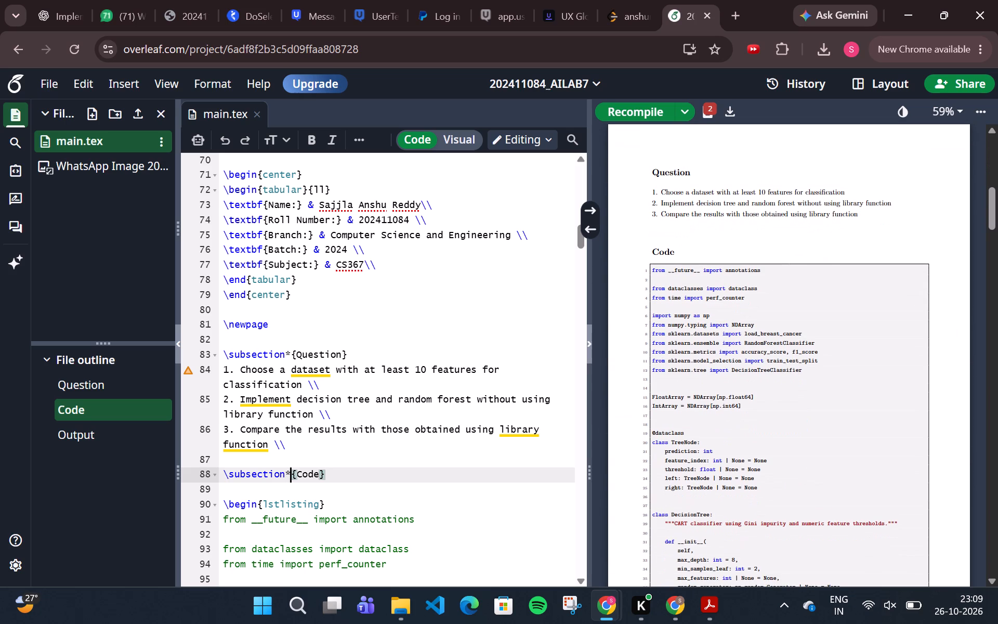
scroll(706, 355, down, 5)
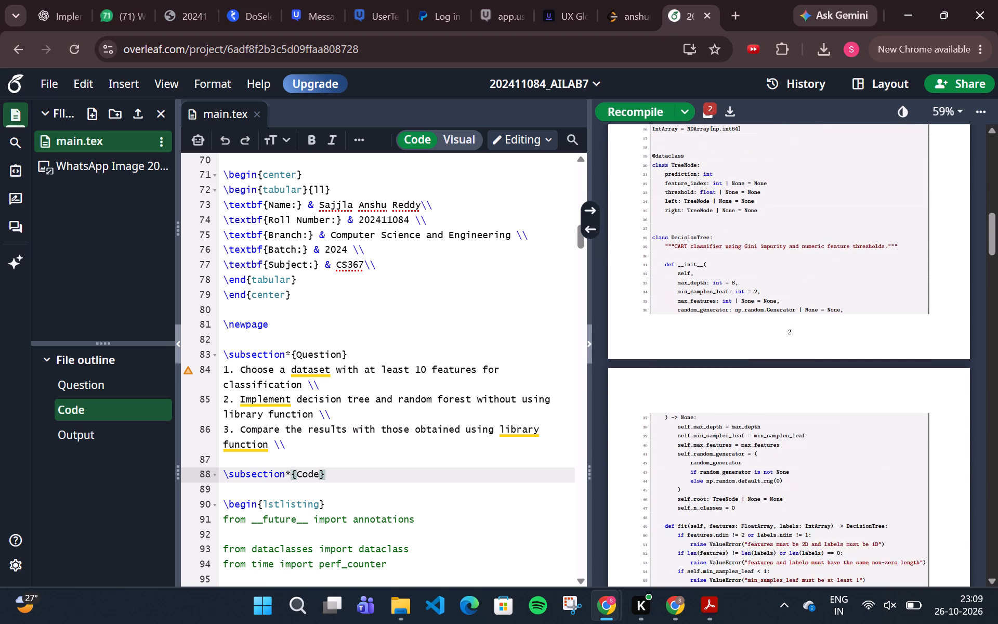
scroll(706, 355, down, 11)
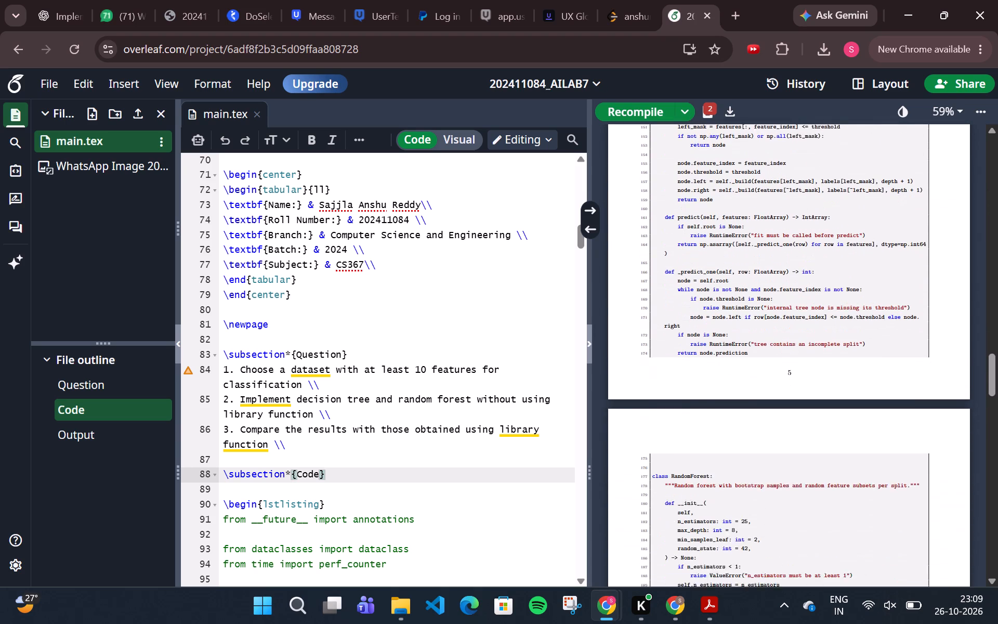
scroll(706, 355, down, 8)
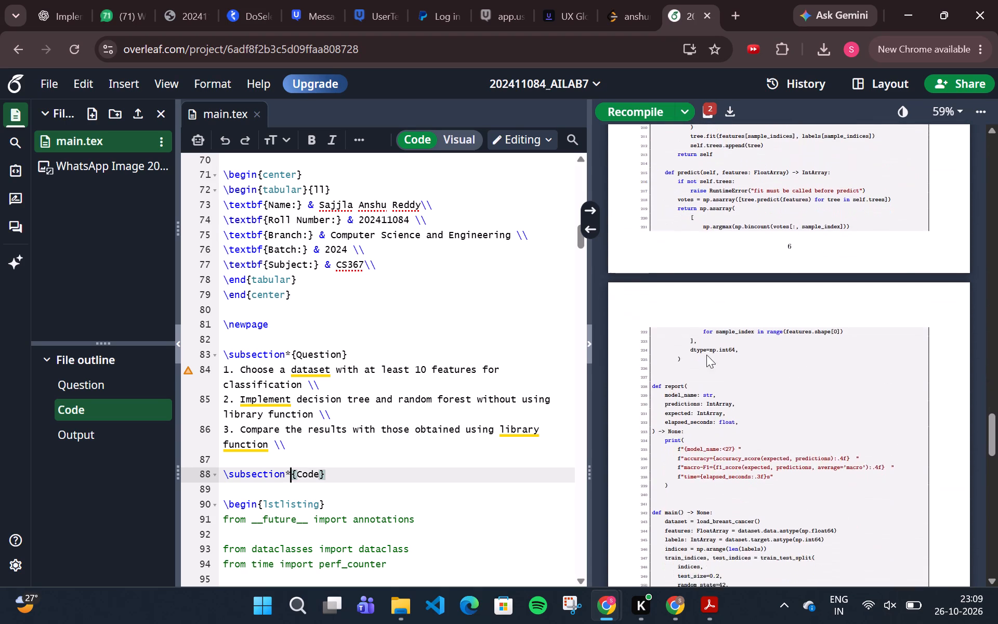
scroll(706, 355, down, 4)
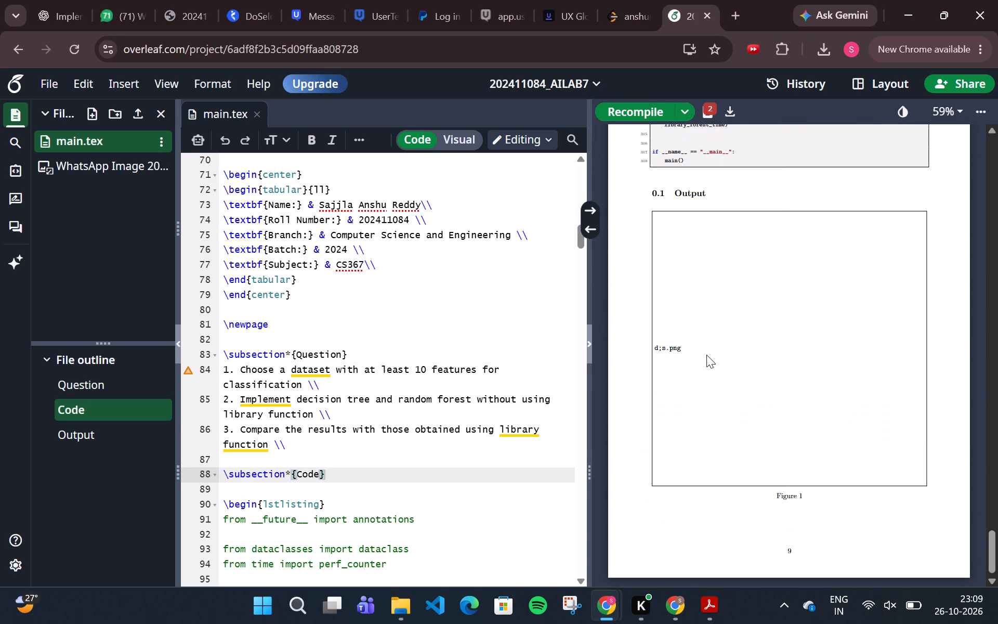
scroll(485, 459, down, 16)
scroll(485, 459, down, 5)
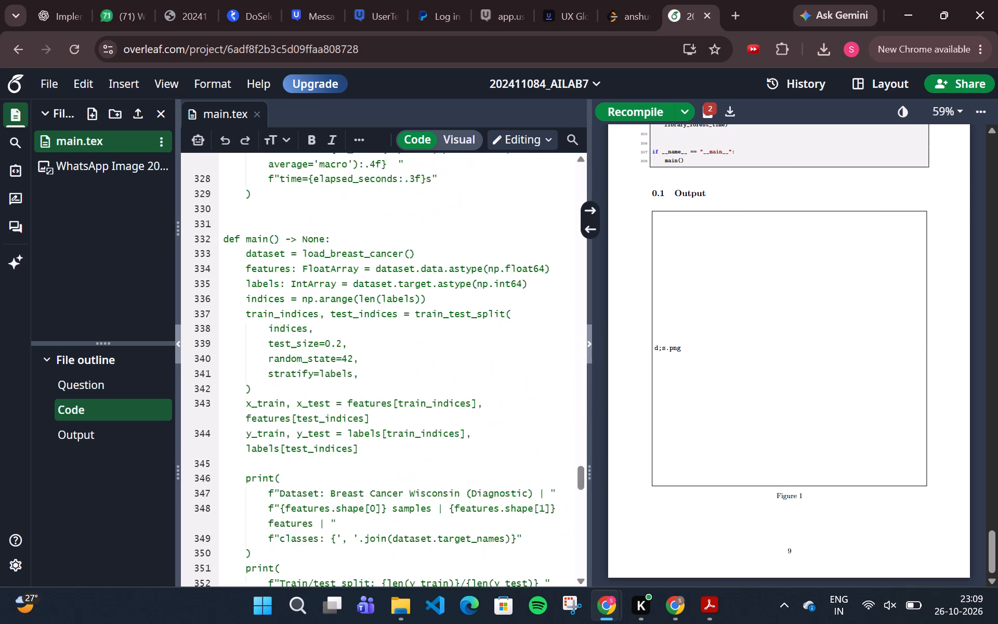
scroll(485, 459, up, 2)
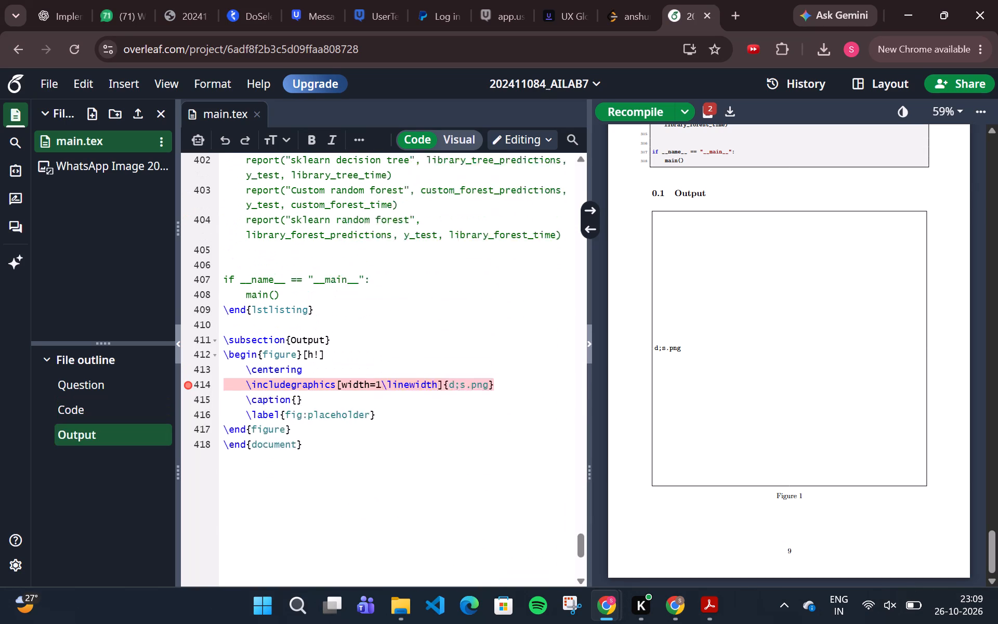
scroll(485, 459, up, 1)
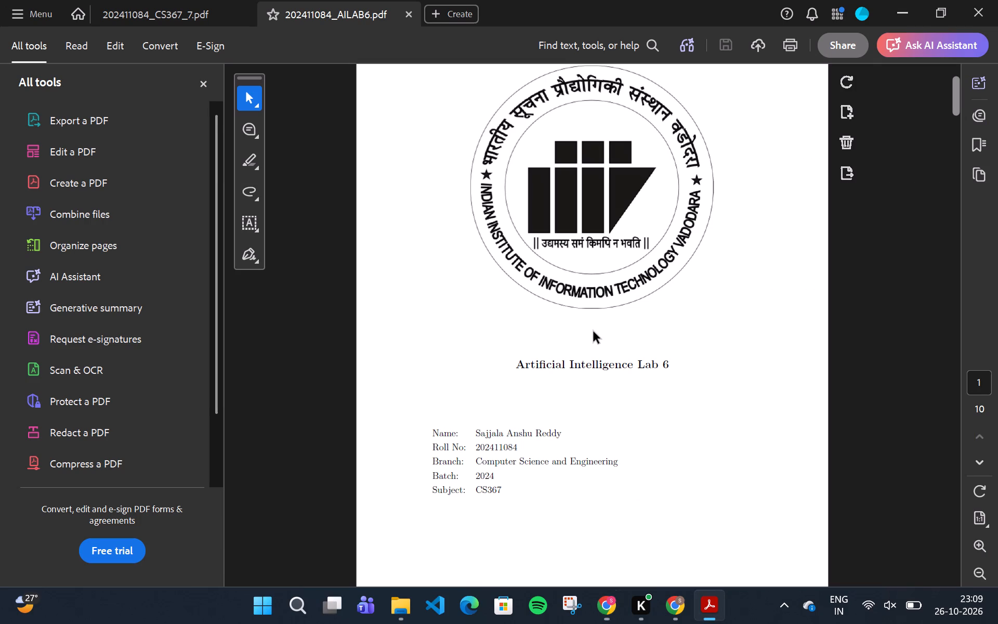
click(188, 0)
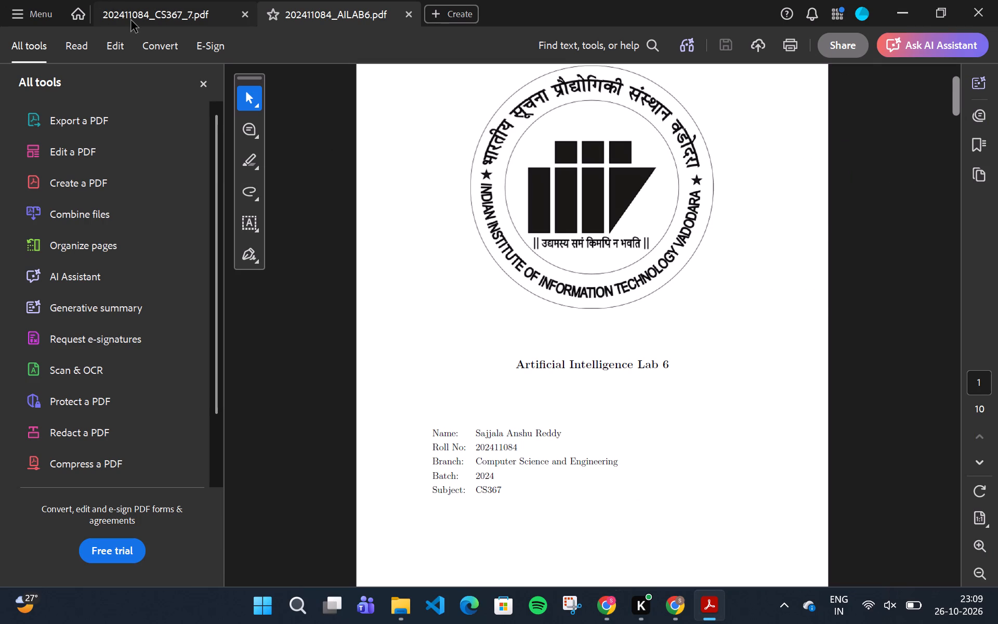
click(132, 21)
scroll(526, 426, down, 13)
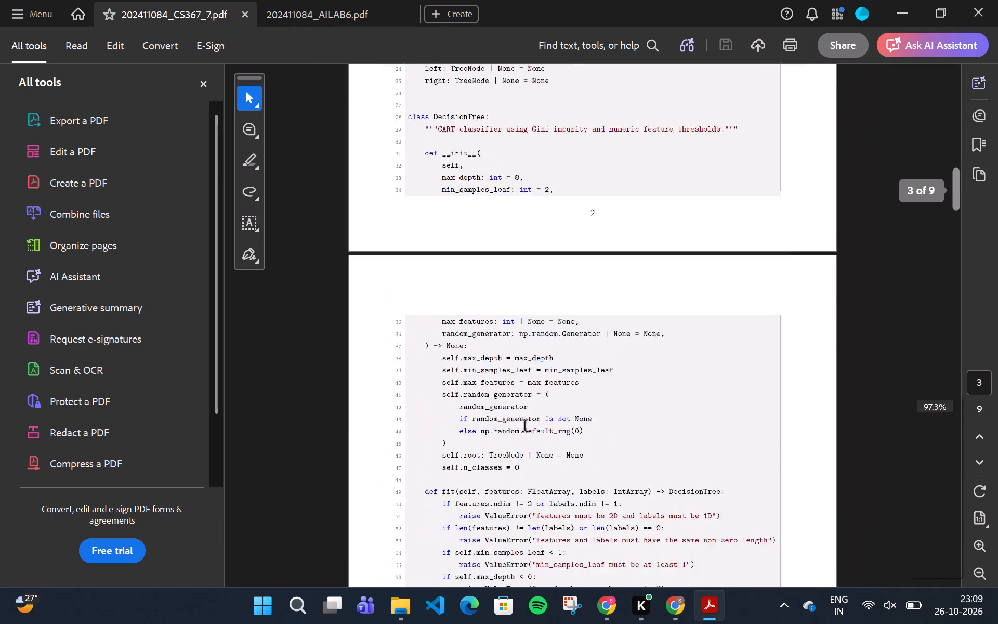
scroll(526, 426, down, 20)
scroll(526, 426, down, 7)
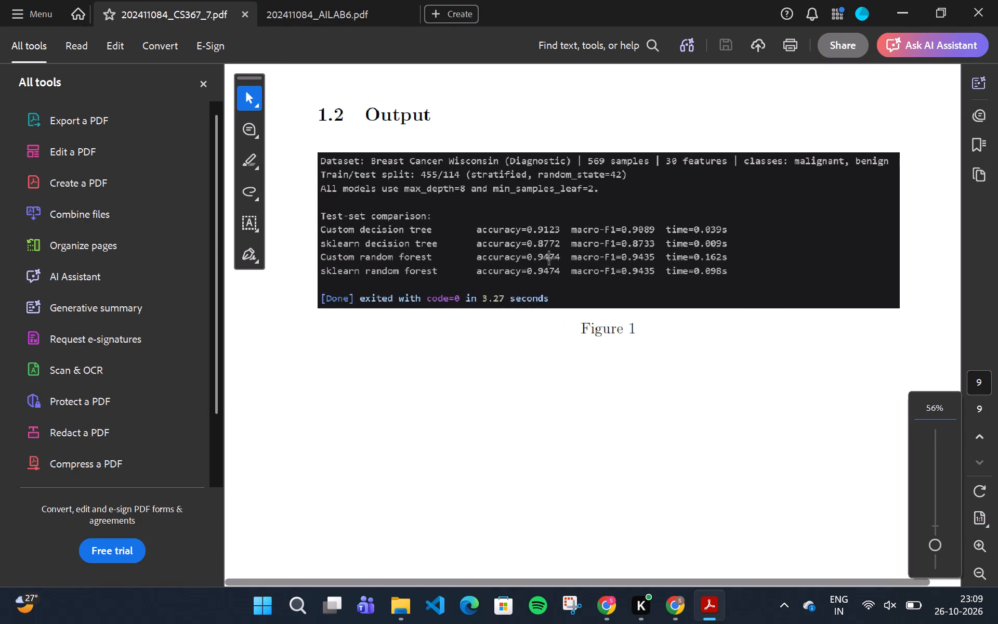
scroll(549, 258, up, 1)
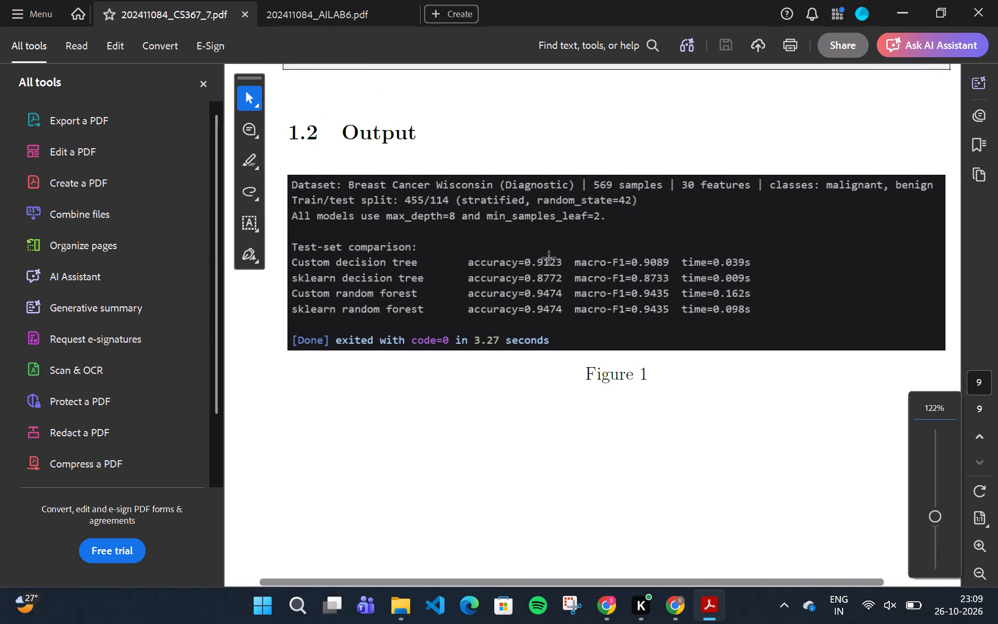
key(Print)
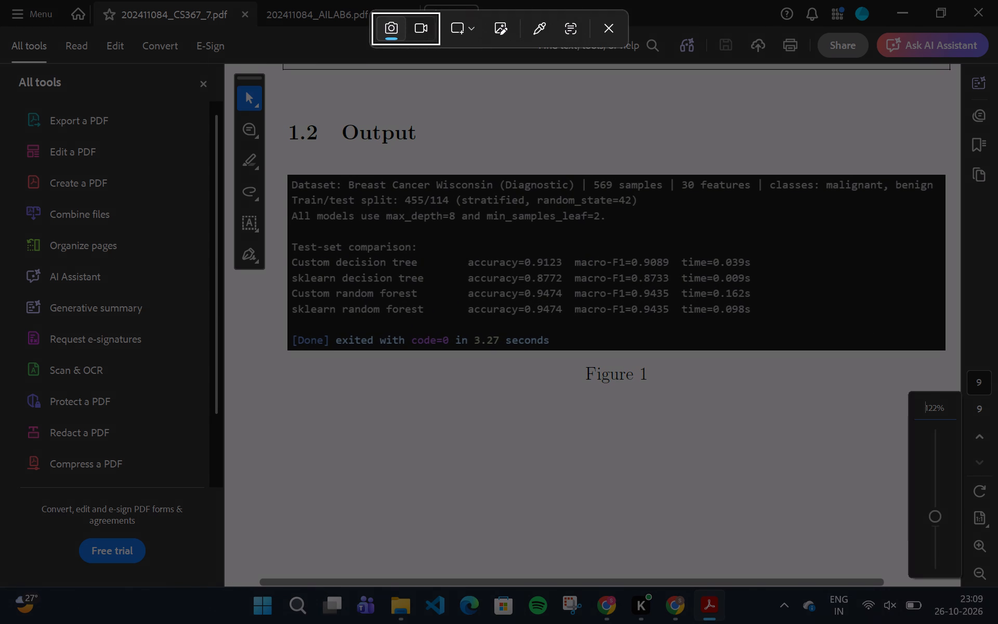
drag(287, 177, 907, 346)
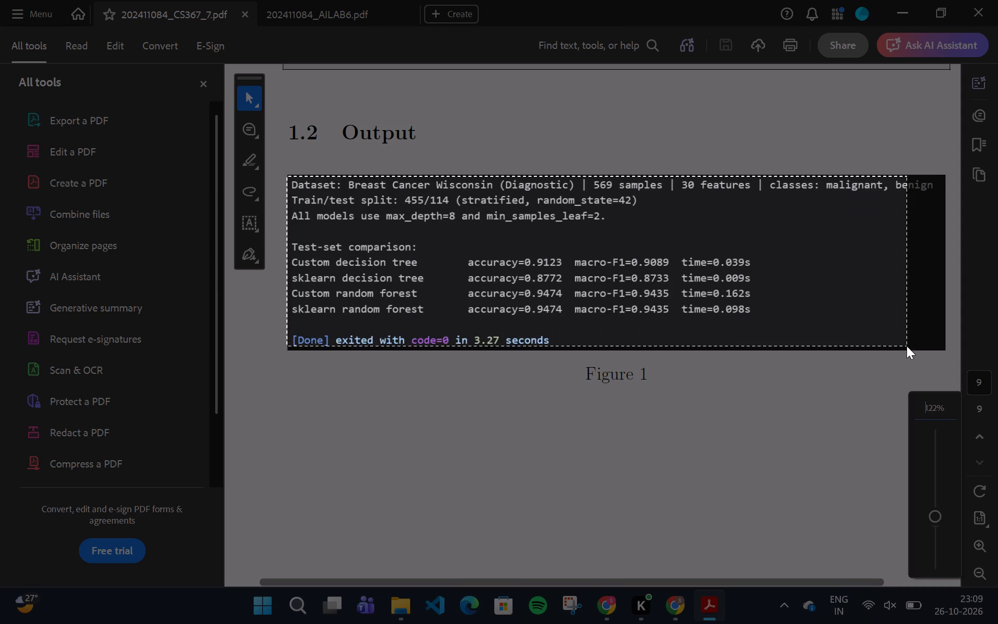
drag(907, 346, 943, 349)
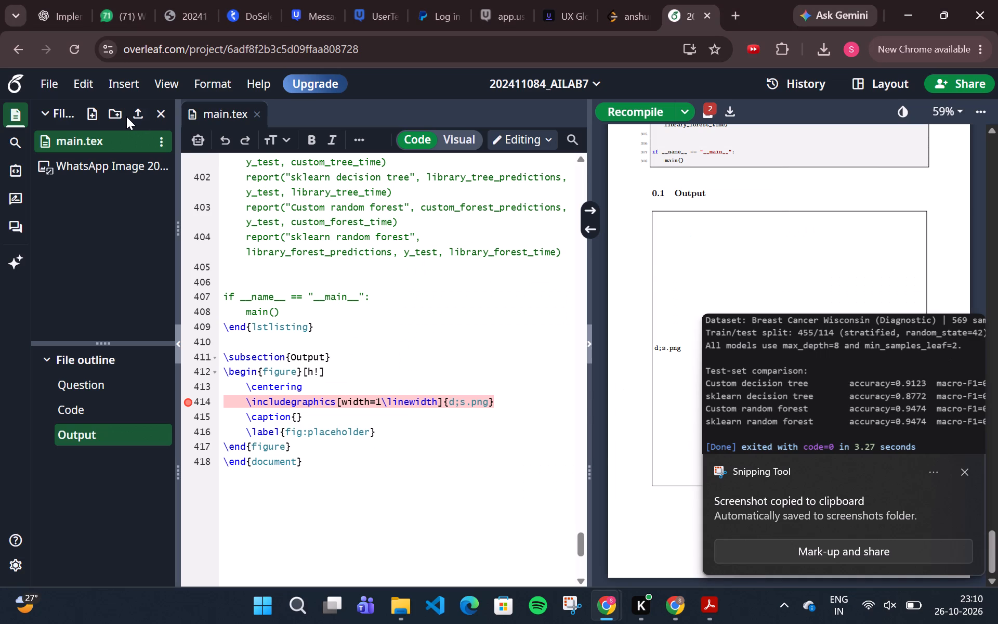
Return to the Overleaf project and upload the captured output screenshot to its files.
click(137, 115)
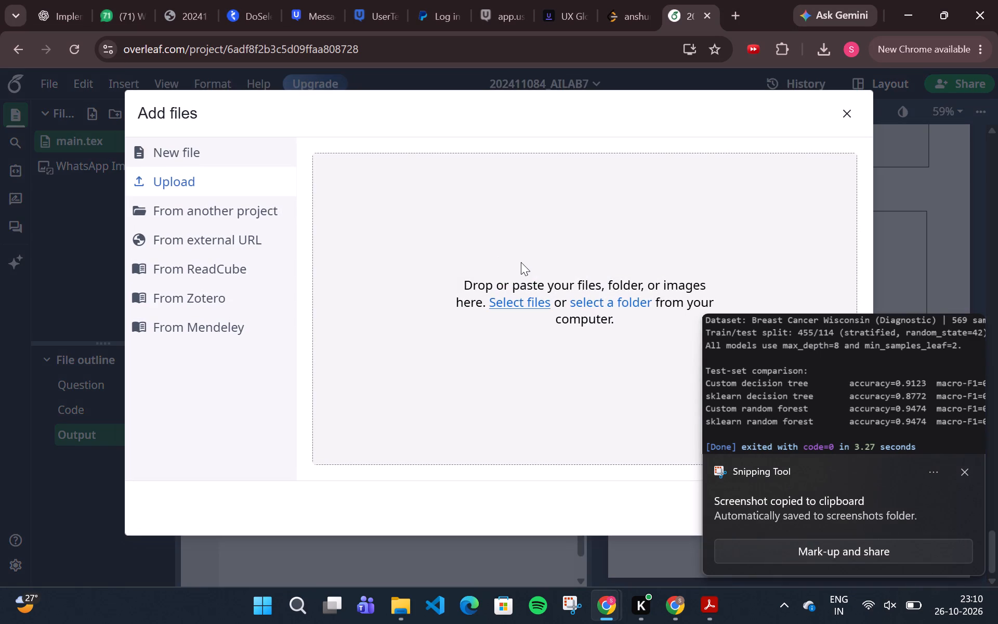
key(ctrl+v)
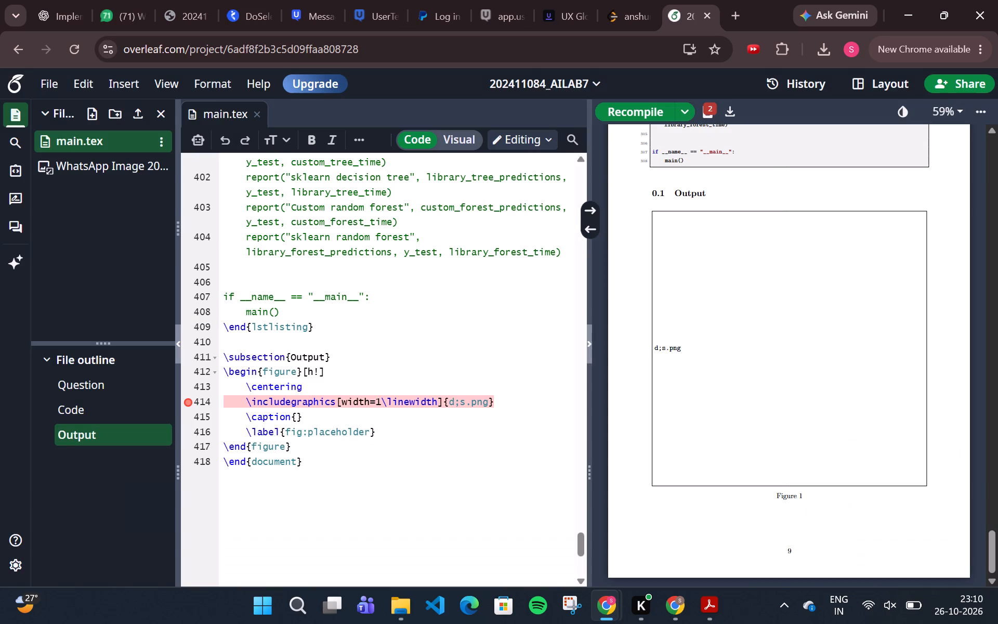
Replace d;s.png with image.png in the Output figure's \includegraphics command and recompile.
click(489, 405)
key(BackSpace)
key(BackSpace)
key(BackSpace)
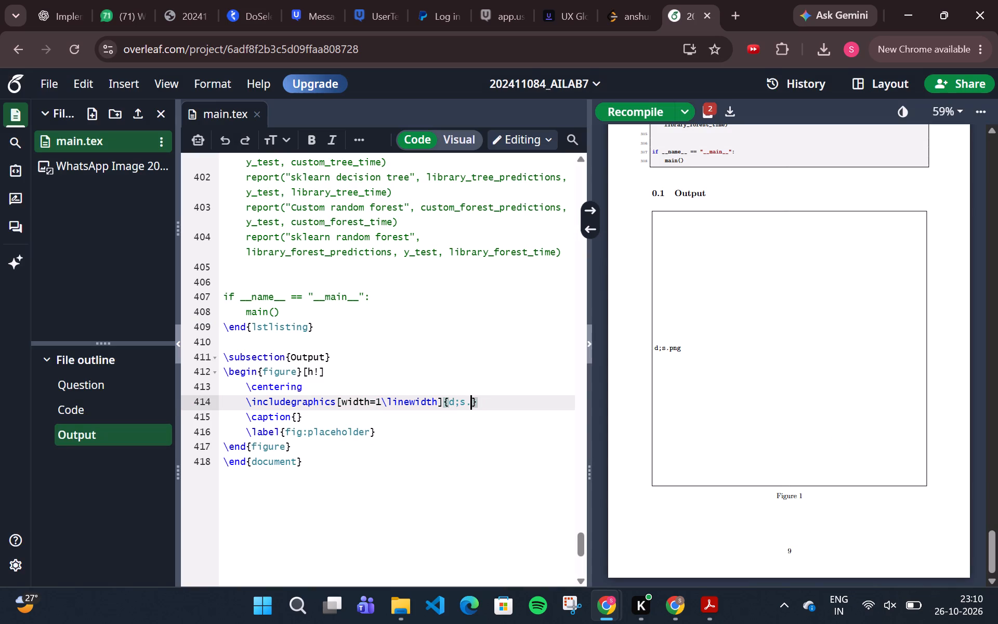
key(BackSpace)
key(BackSpace)
key(BackSpace)
key(BackSpace)
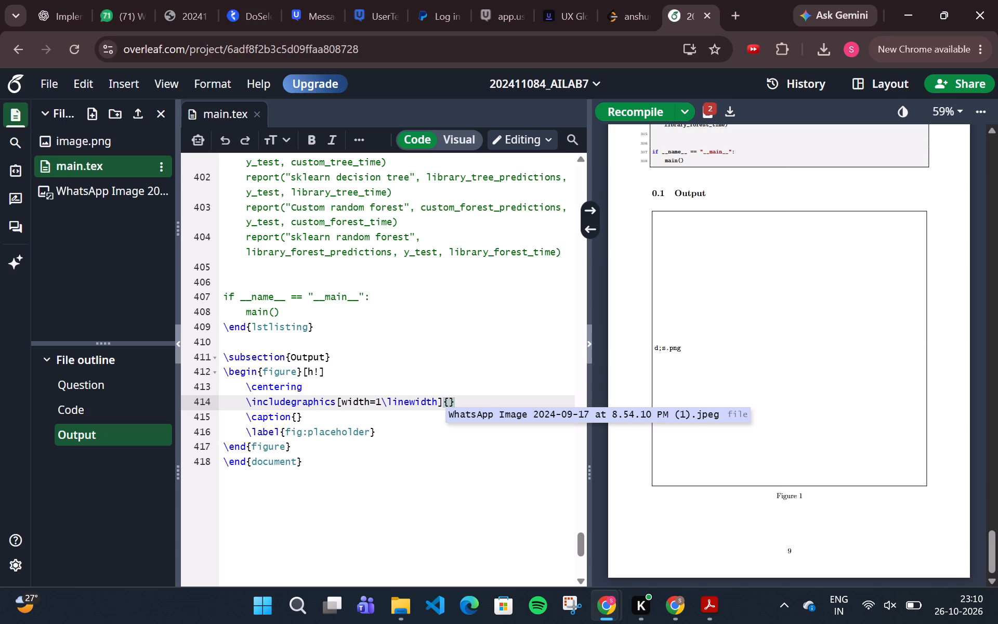
click(415, 527)
click(449, 401)
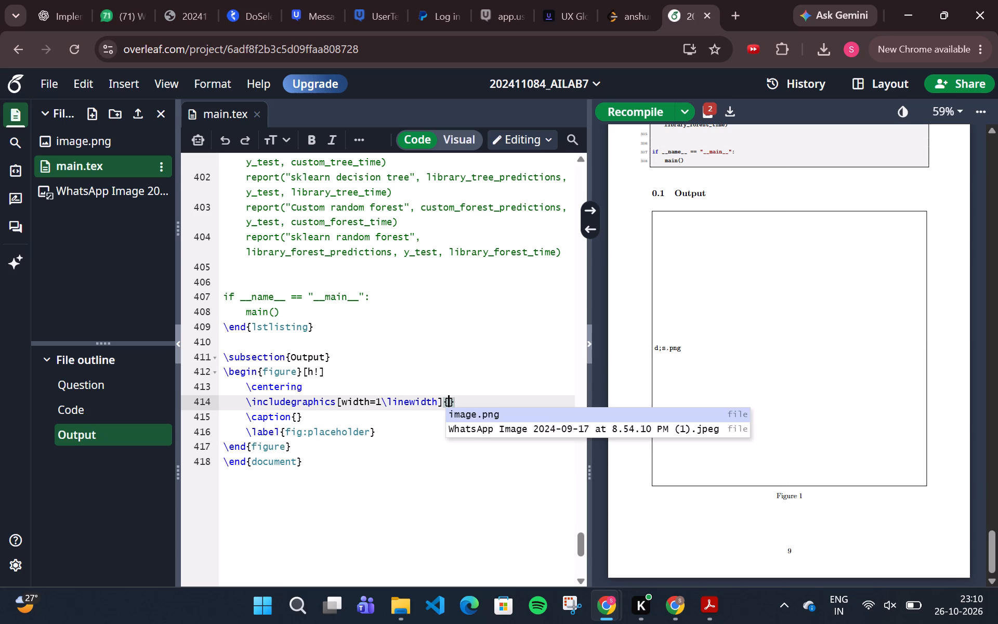
click(469, 414)
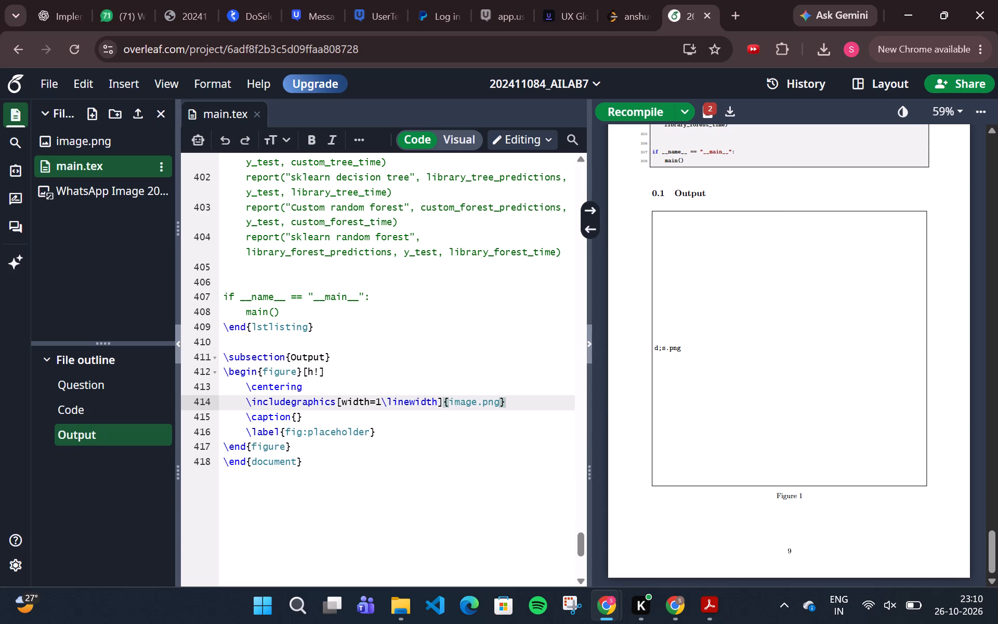
key(ctrl+s)
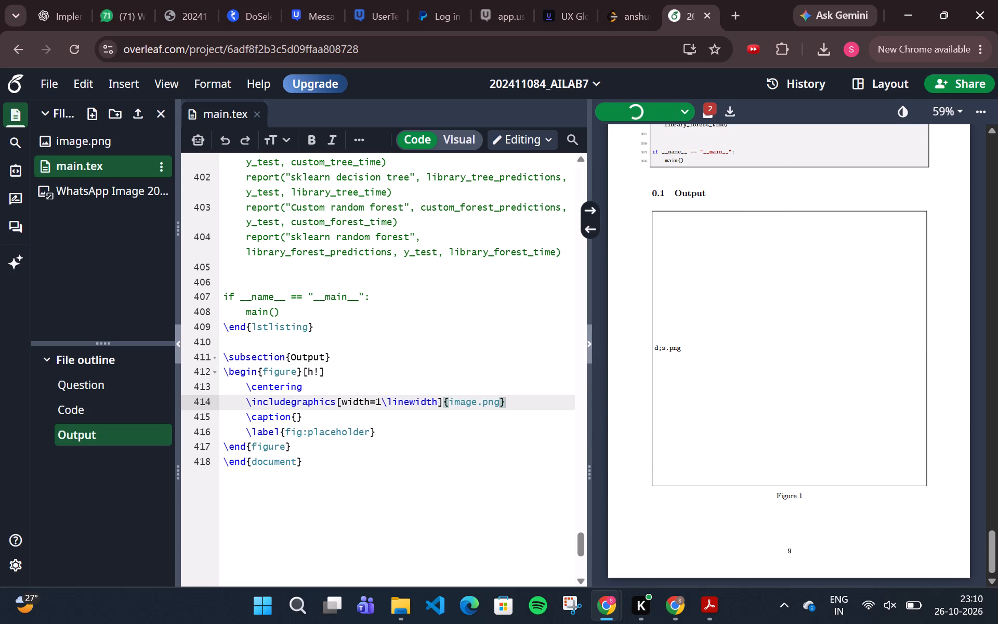
scroll(740, 458, down, 3)
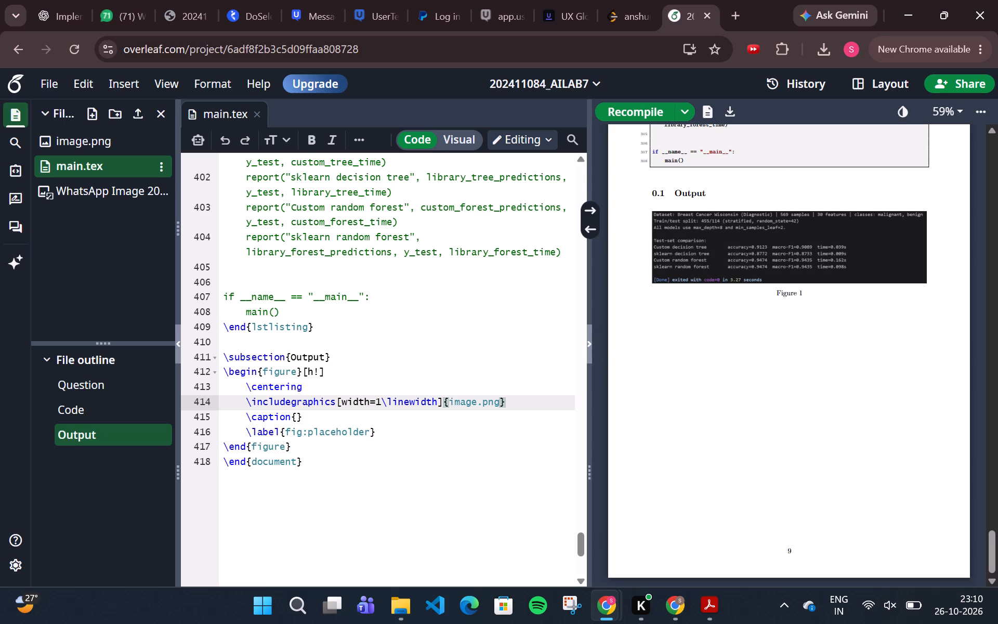
Make the Output subsection heading unnumbered by changing it to \subsection*{Output}, and recompile.
click(286, 355)
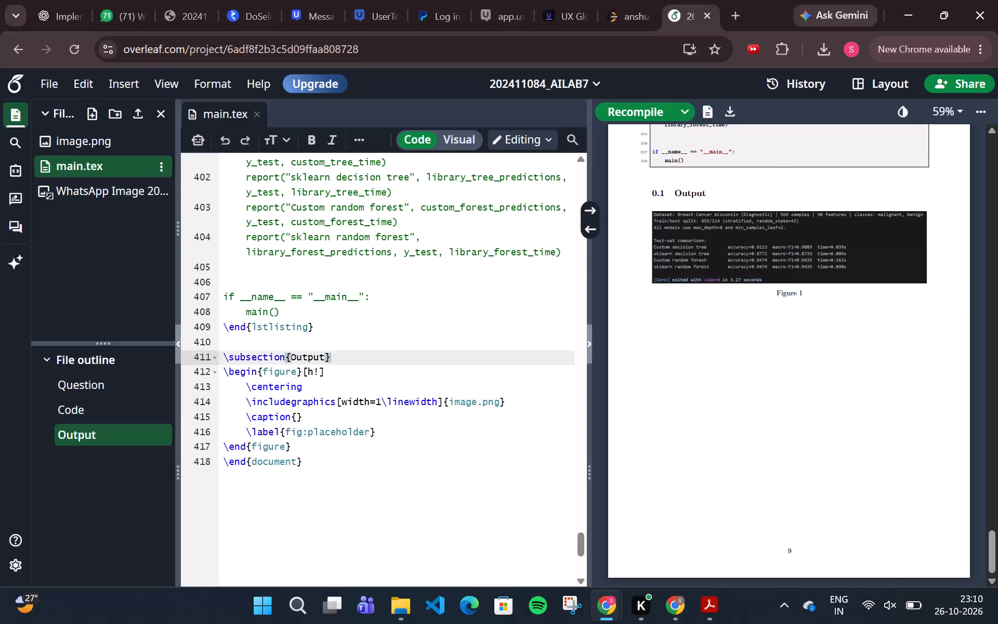
key(shift+asterisk)
key(ctrl+s)
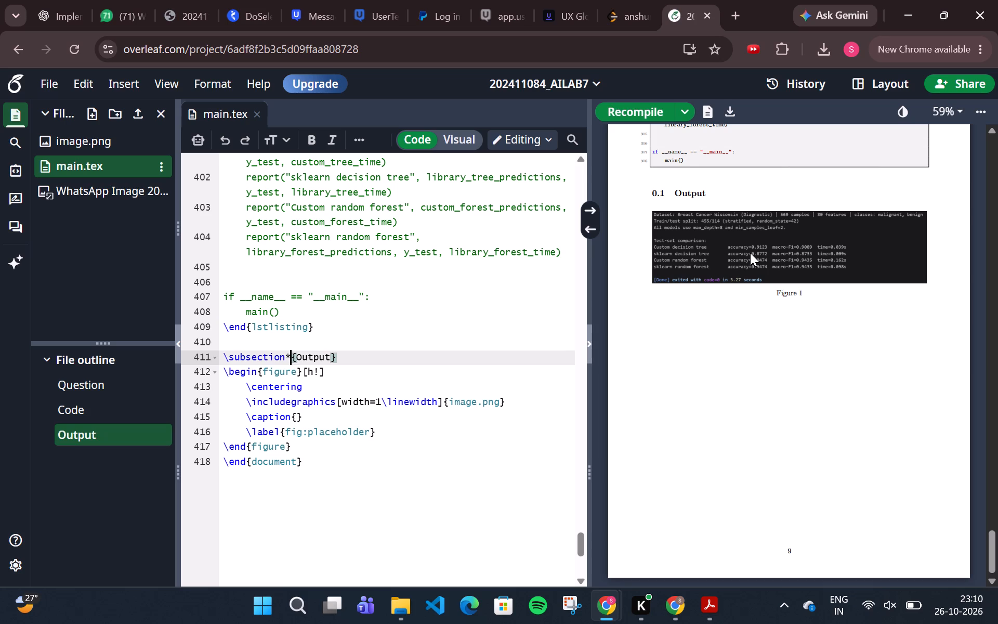
Review the whole recompiled report in the preview, from the cover page through the code to the Output figure.
scroll(750, 253, up, 20)
scroll(750, 253, up, 14)
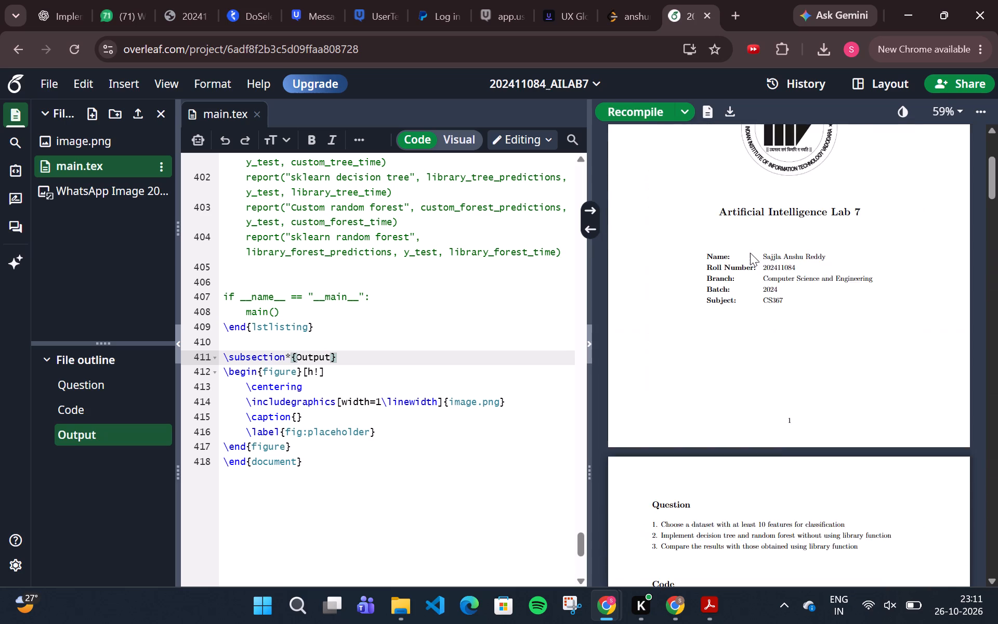
scroll(750, 253, down, 4)
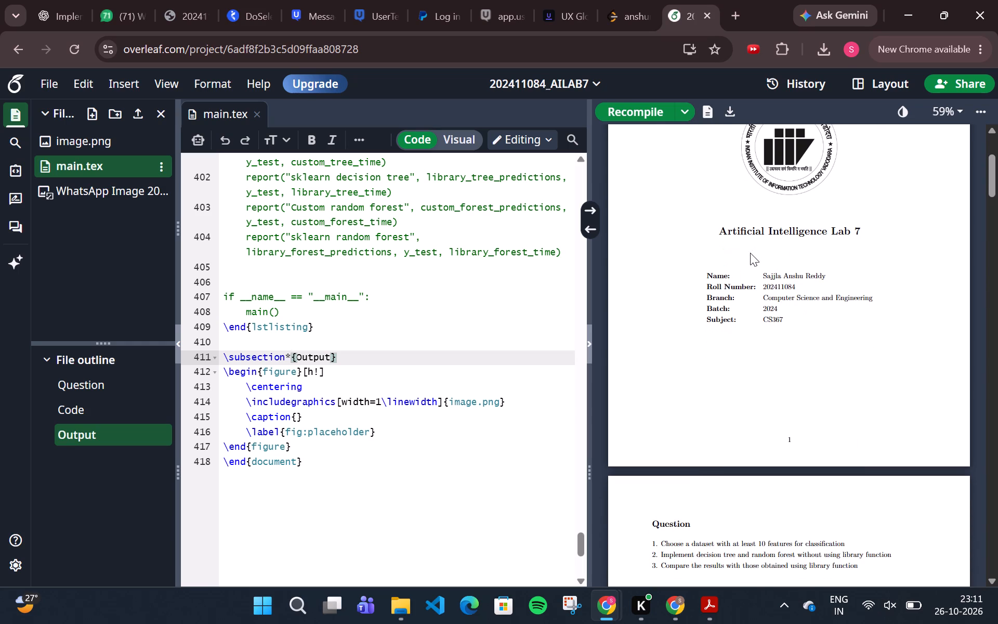
scroll(750, 253, up, 3)
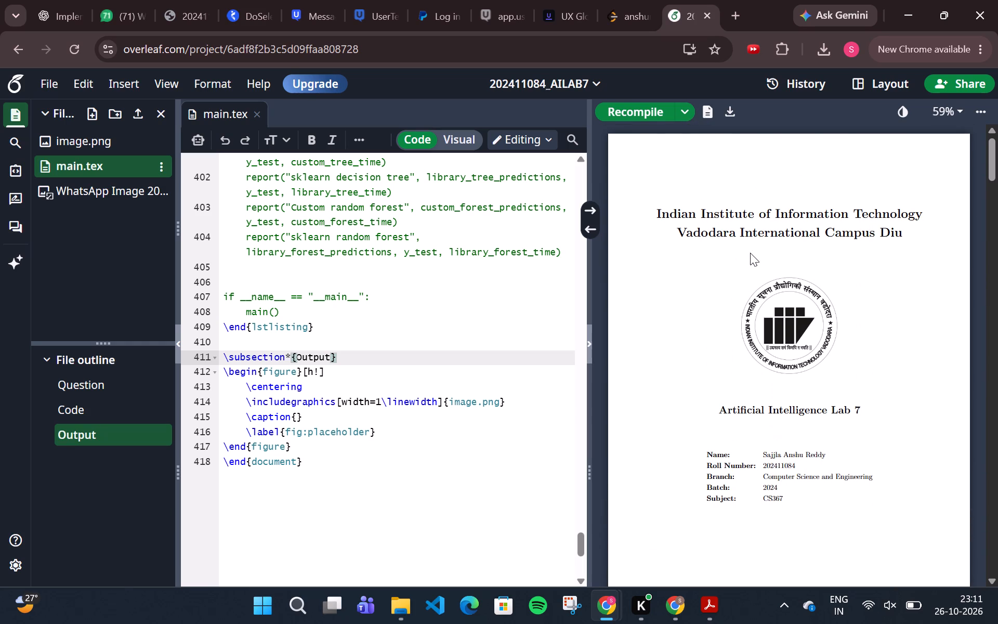
scroll(750, 253, down, 5)
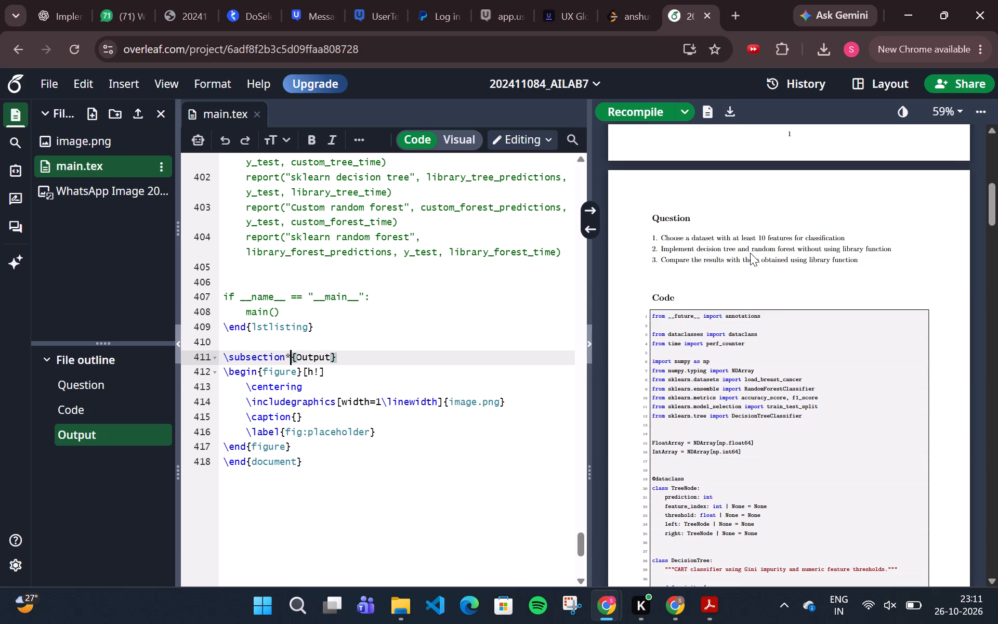
scroll(750, 253, down, 16)
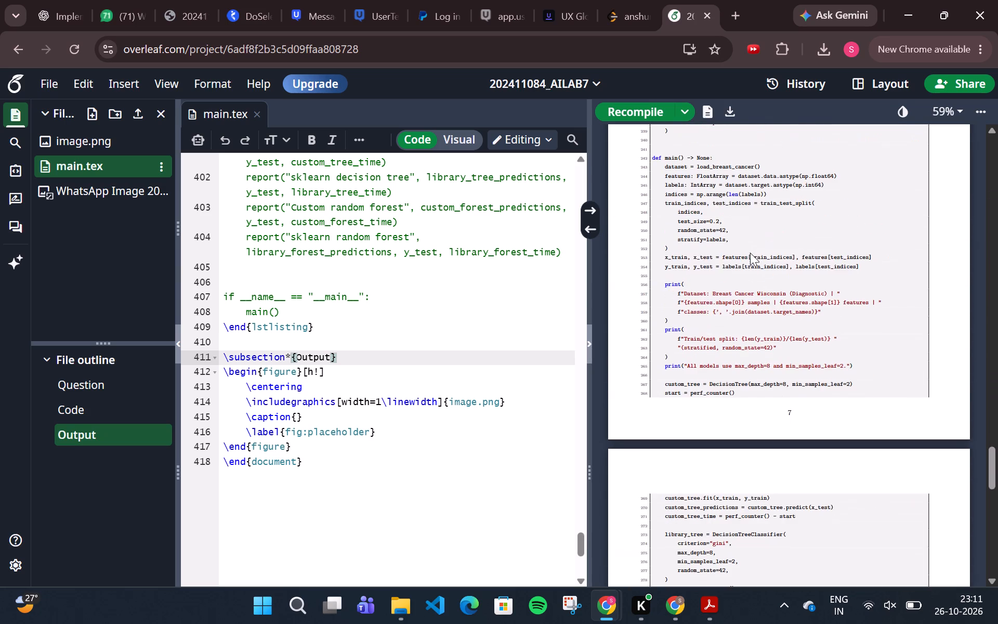
scroll(750, 253, down, 6)
scroll(750, 253, up, 1)
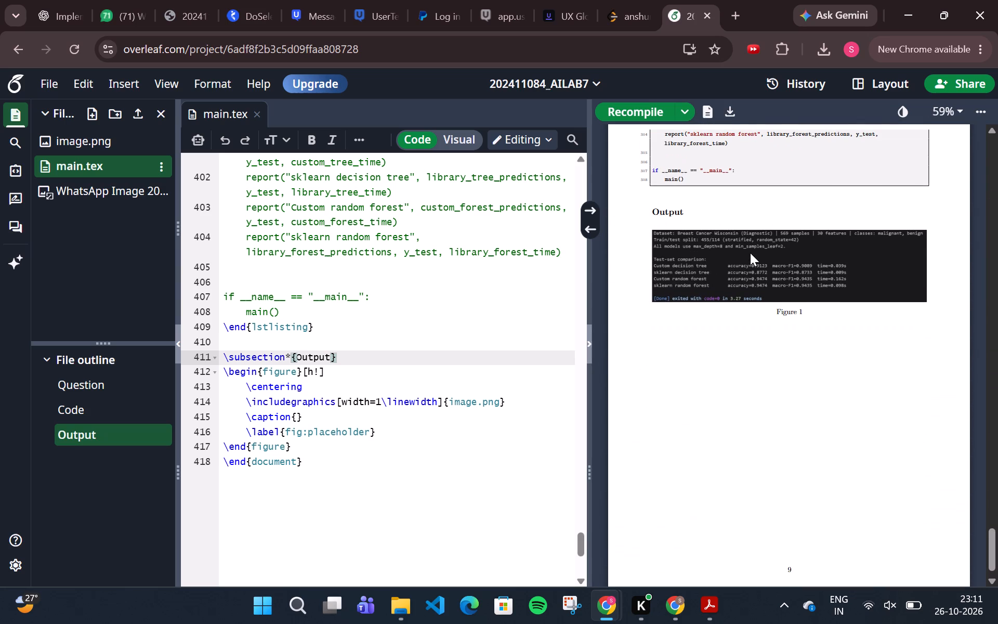
Download the finished Lab 7 report as a PDF.
click(732, 111)
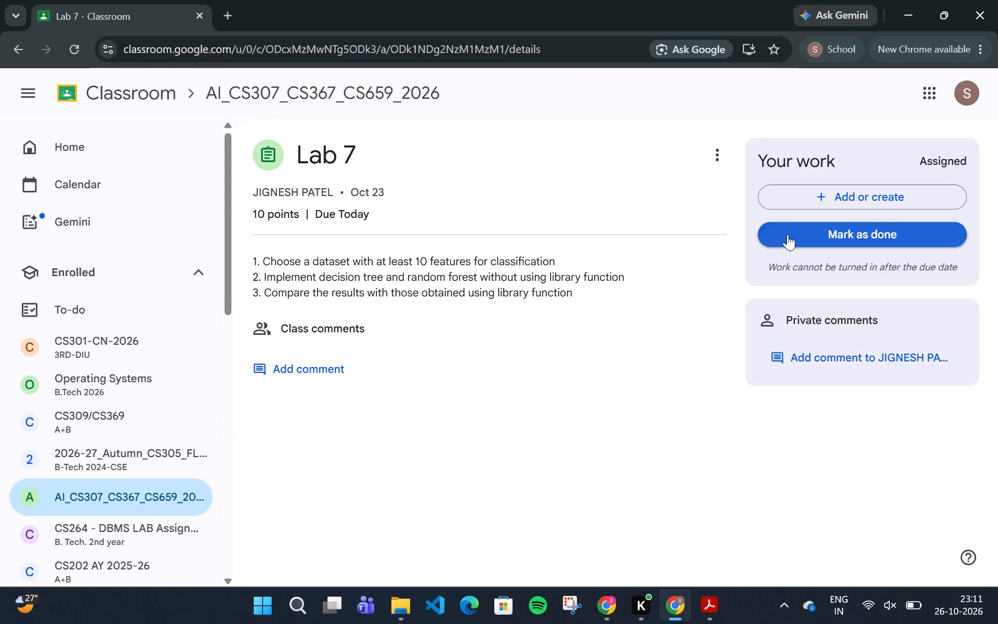
Switch to the Lab 7 assignment in Google Classroom and start adding an attachment from Google Drive.
click(819, 204)
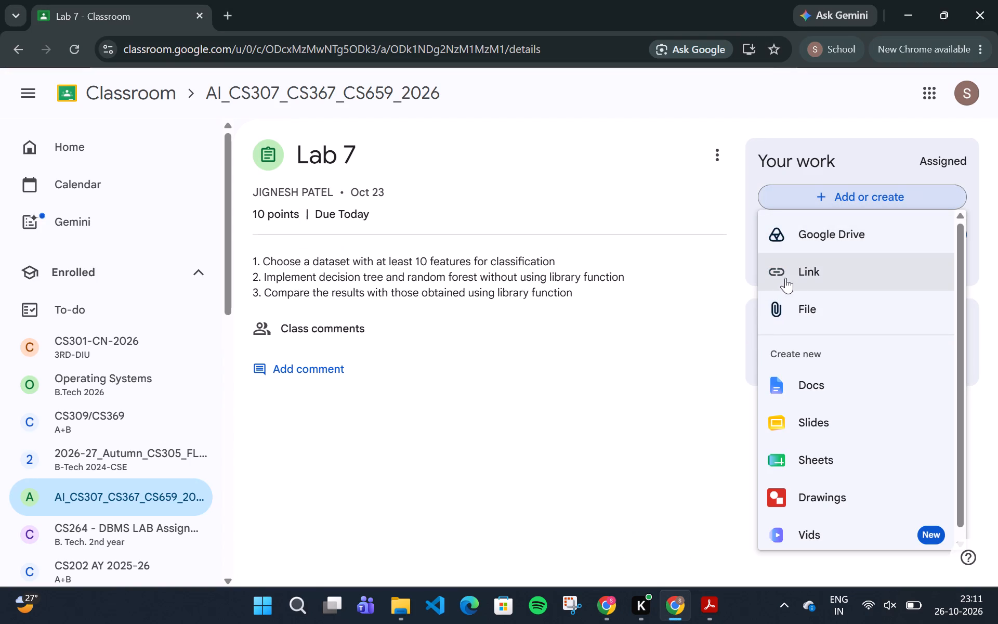
click(826, 231)
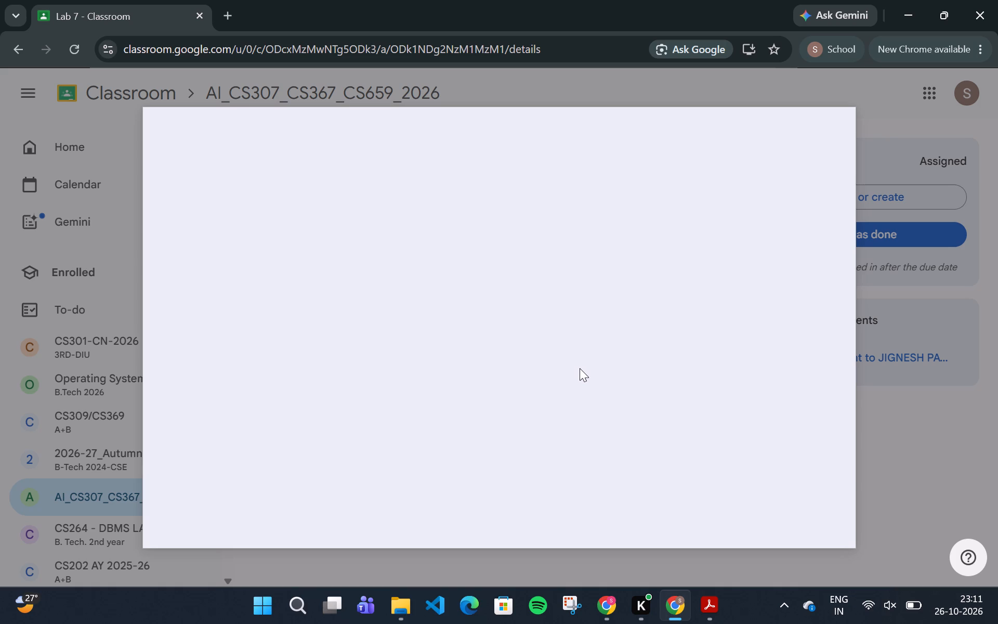
Check the system quick settings and reload the Lab 7 assignment page in Google Classroom.
click(590, 81)
click(899, 599)
click(898, 93)
click(901, 475)
click(77, 46)
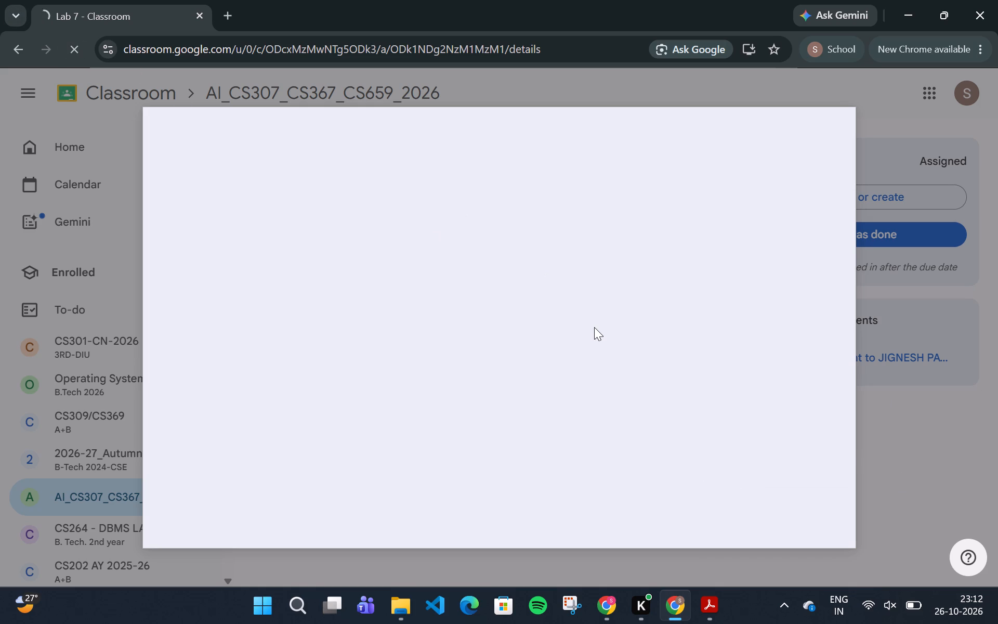
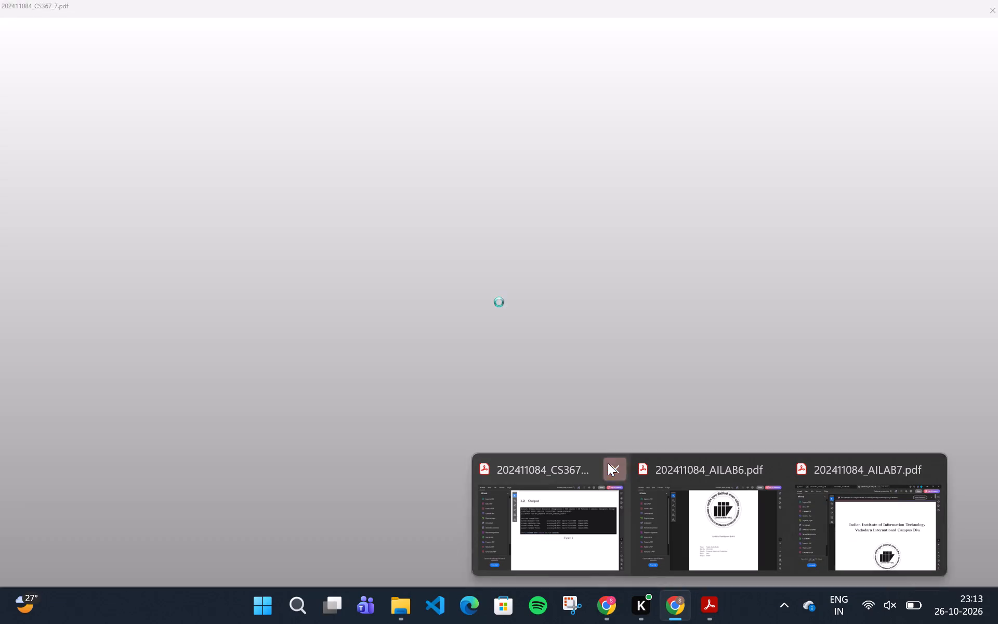
Close the three open PDF viewer windows showing the CS367_7, AILAB6 and AILAB7 reports.
click(608, 462)
click(608, 462)
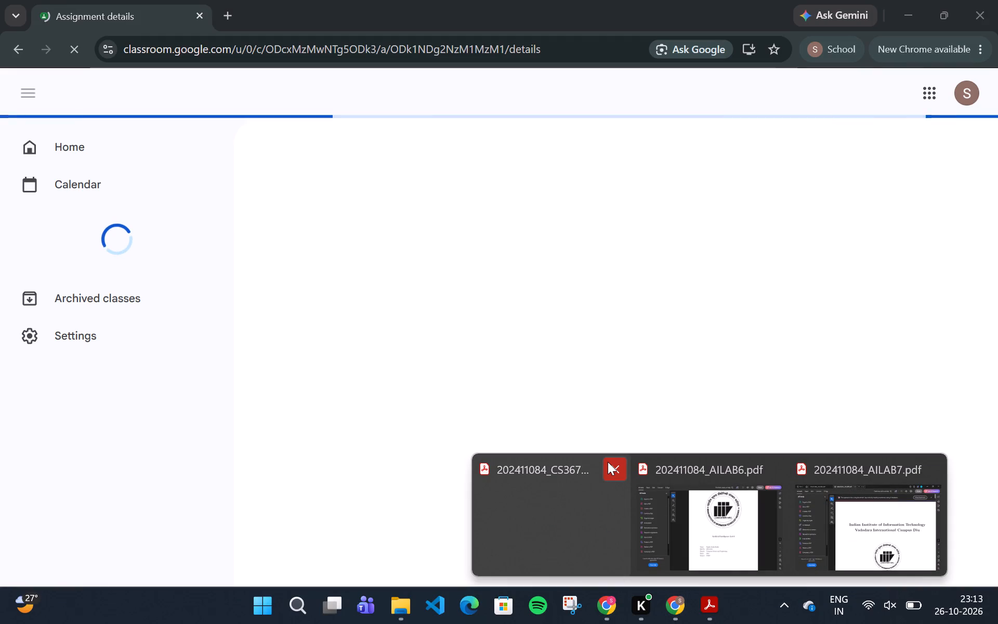
click(614, 469)
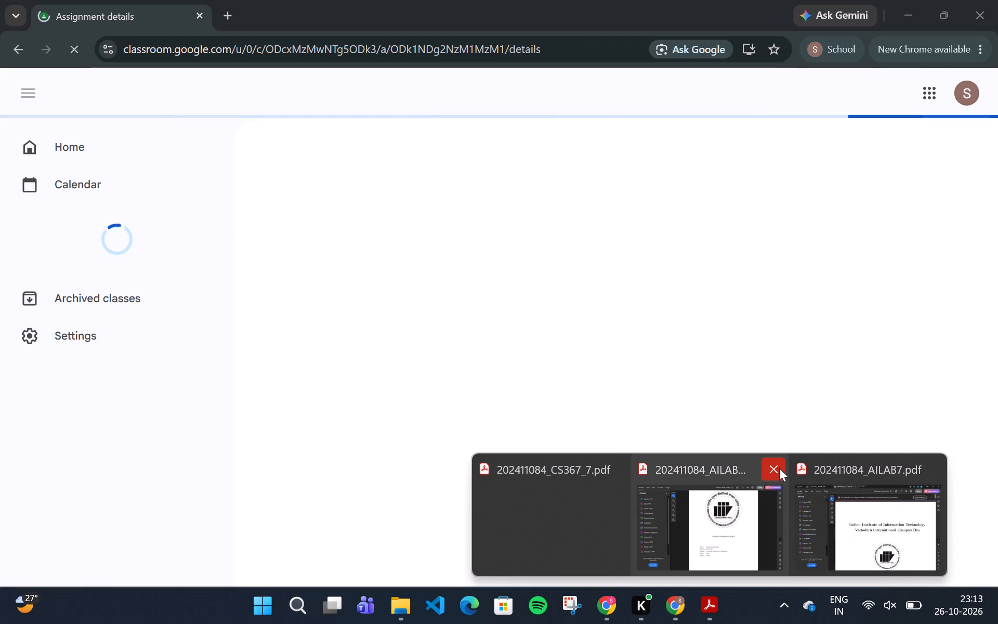
click(779, 468)
click(941, 469)
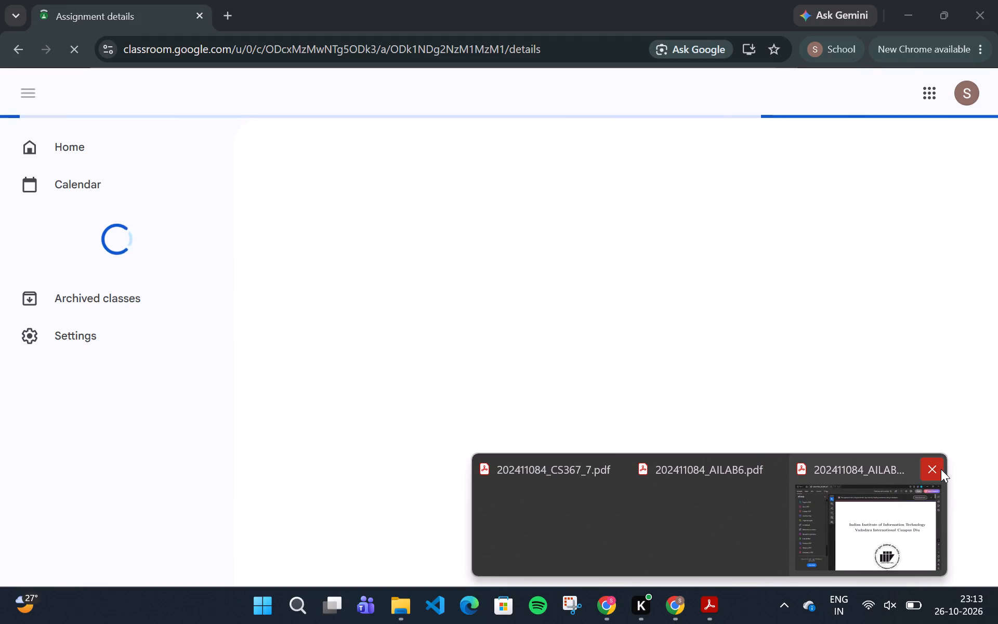
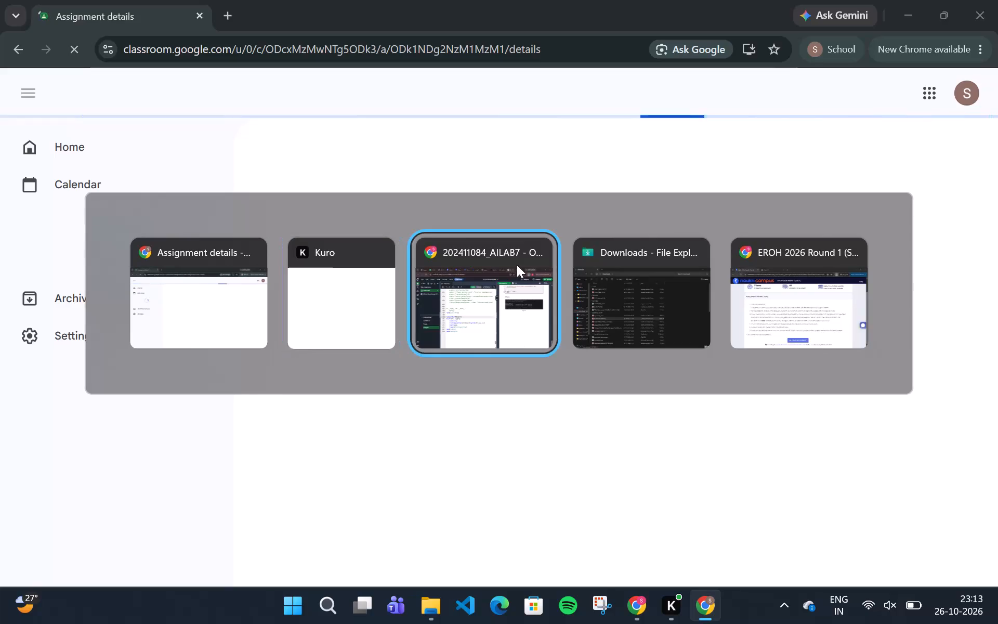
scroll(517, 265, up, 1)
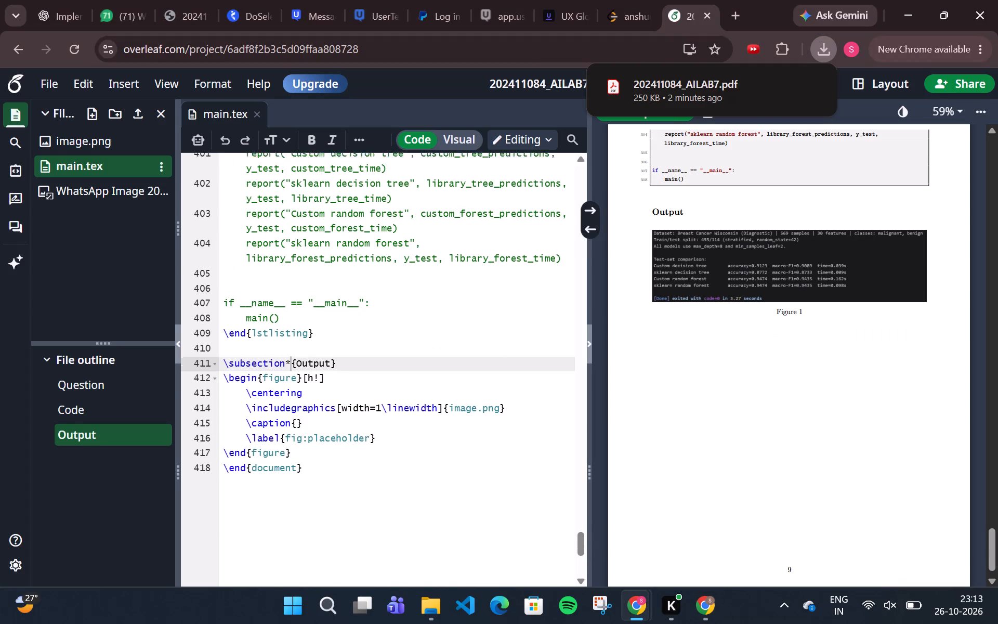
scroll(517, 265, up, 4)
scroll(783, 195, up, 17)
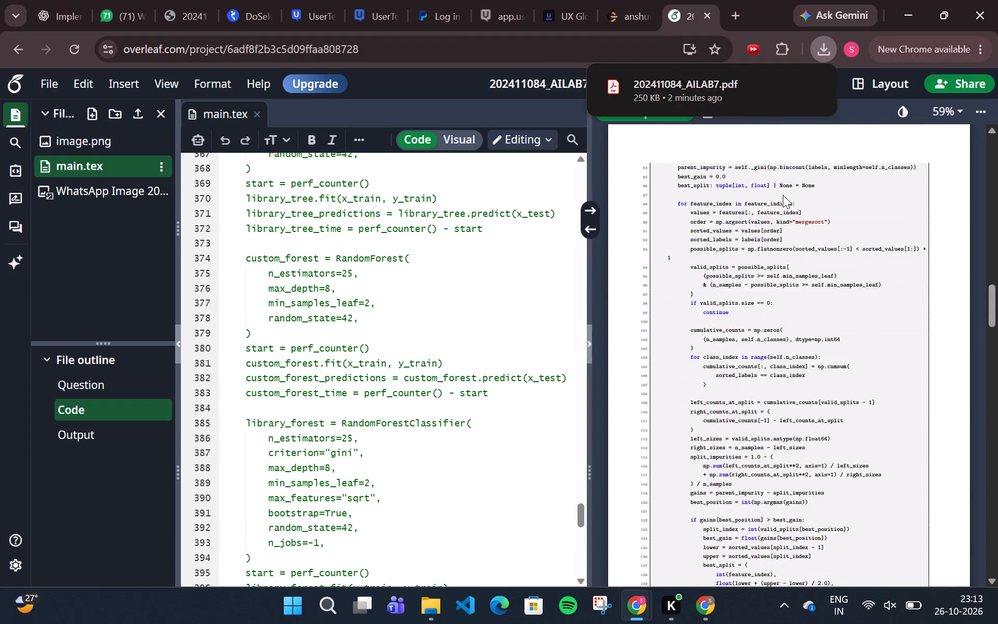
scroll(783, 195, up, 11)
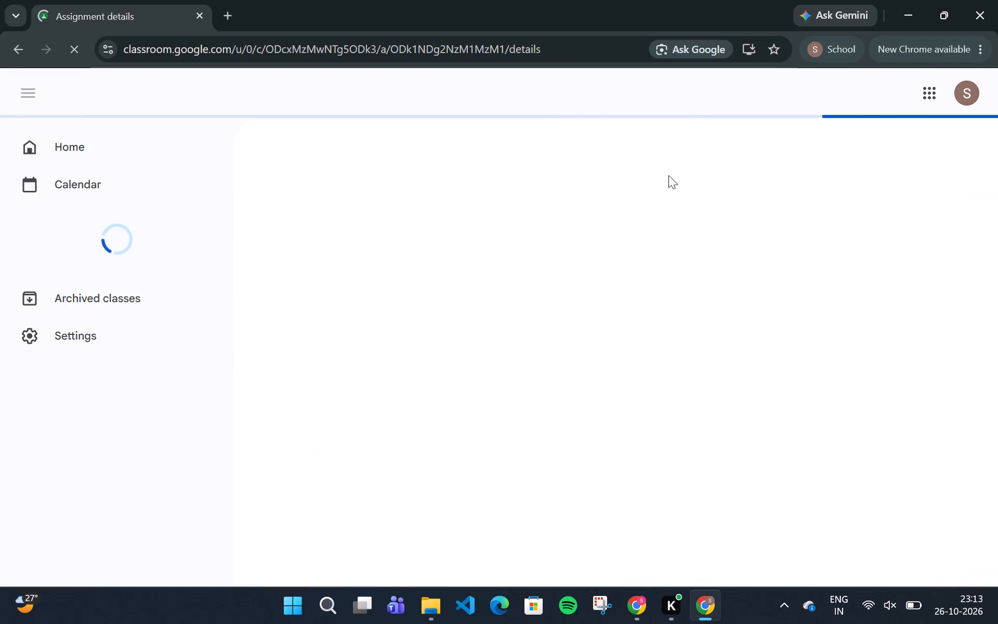
Switch to the Google Classroom window and reload the assignment details page.
click(84, 55)
click(84, 55)
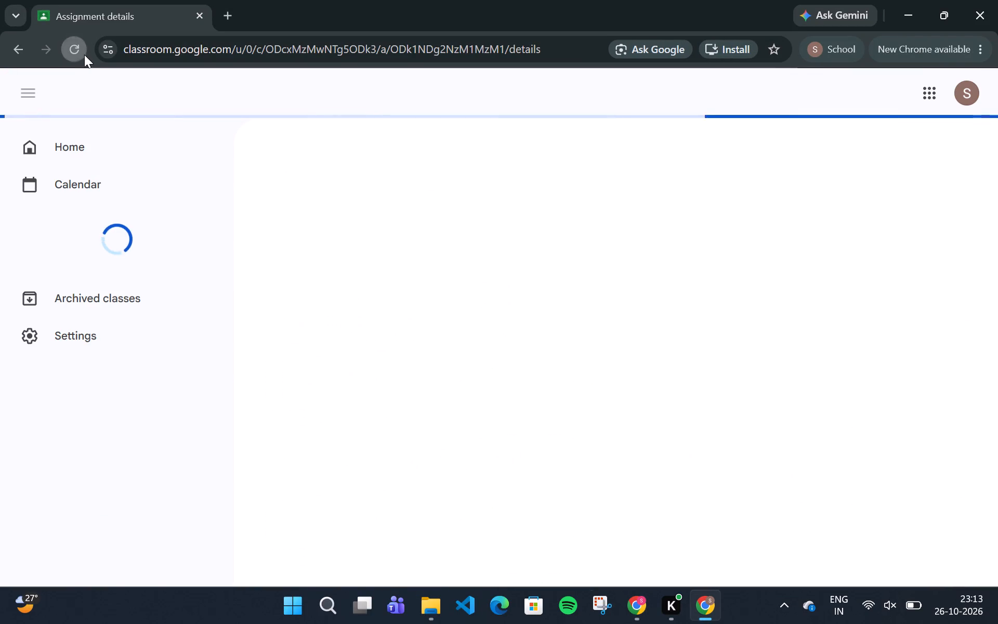
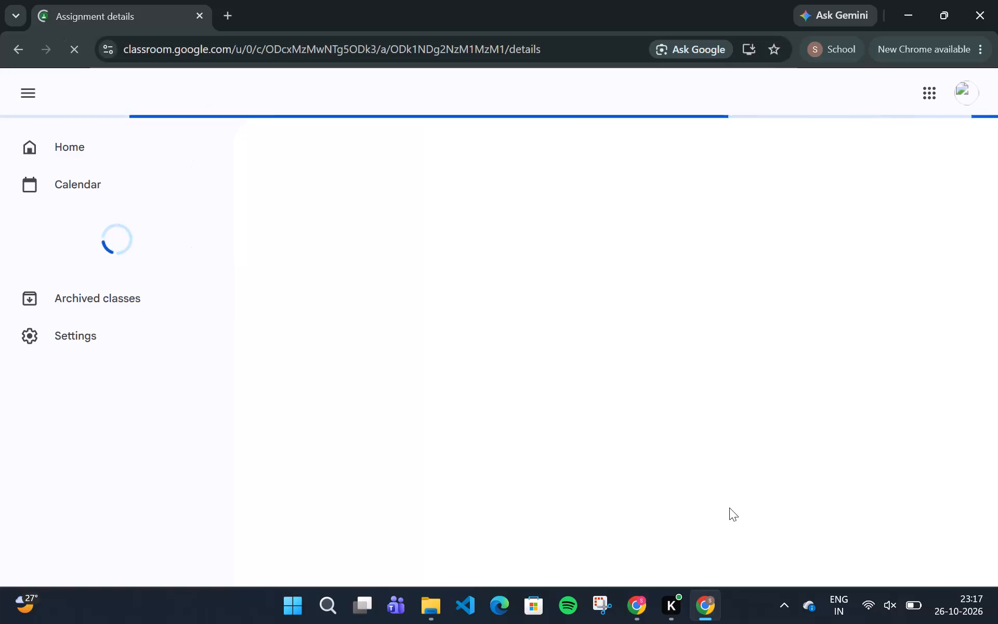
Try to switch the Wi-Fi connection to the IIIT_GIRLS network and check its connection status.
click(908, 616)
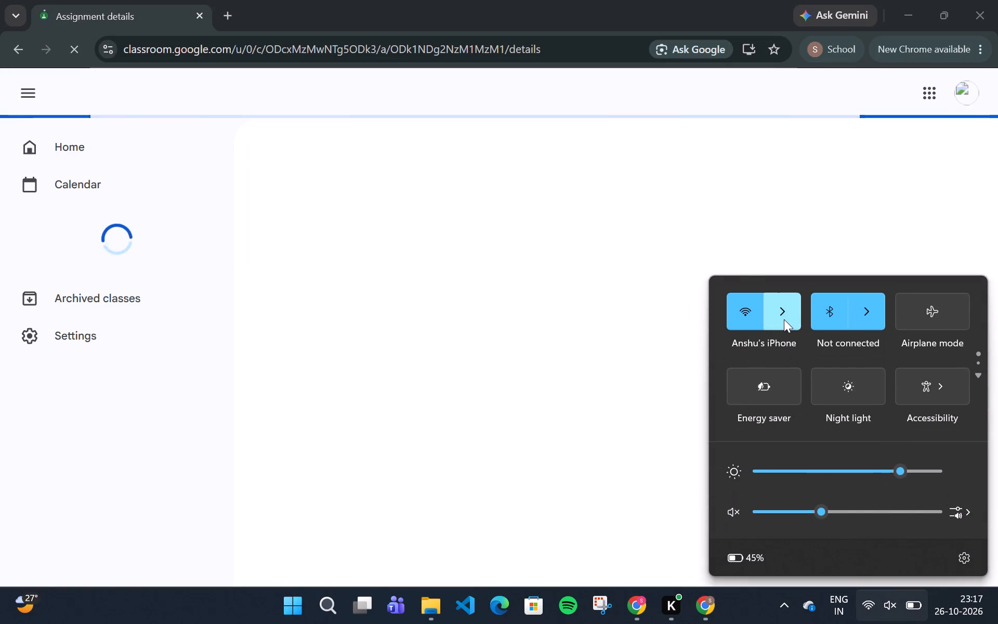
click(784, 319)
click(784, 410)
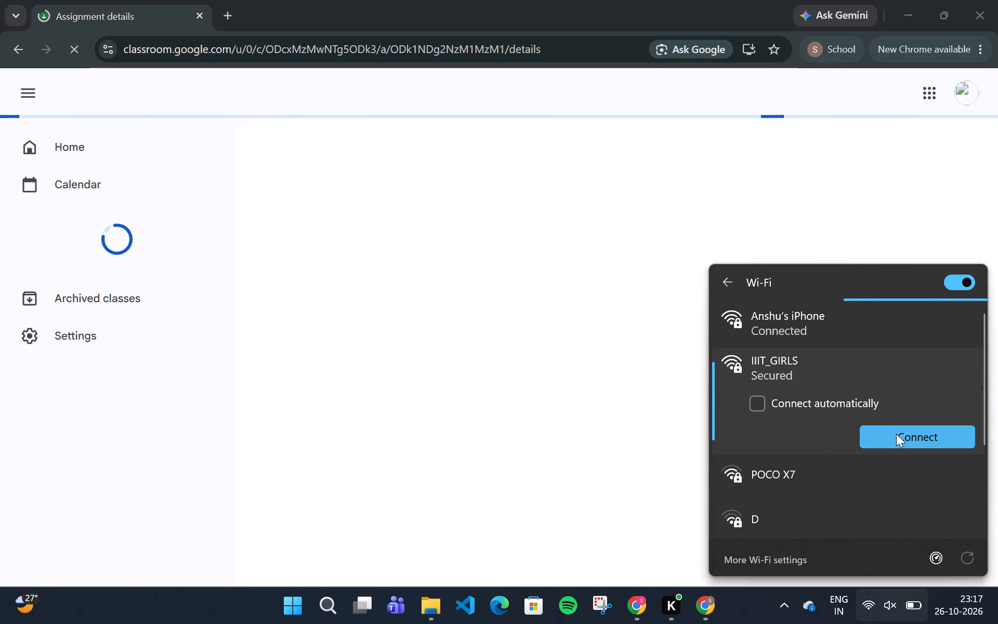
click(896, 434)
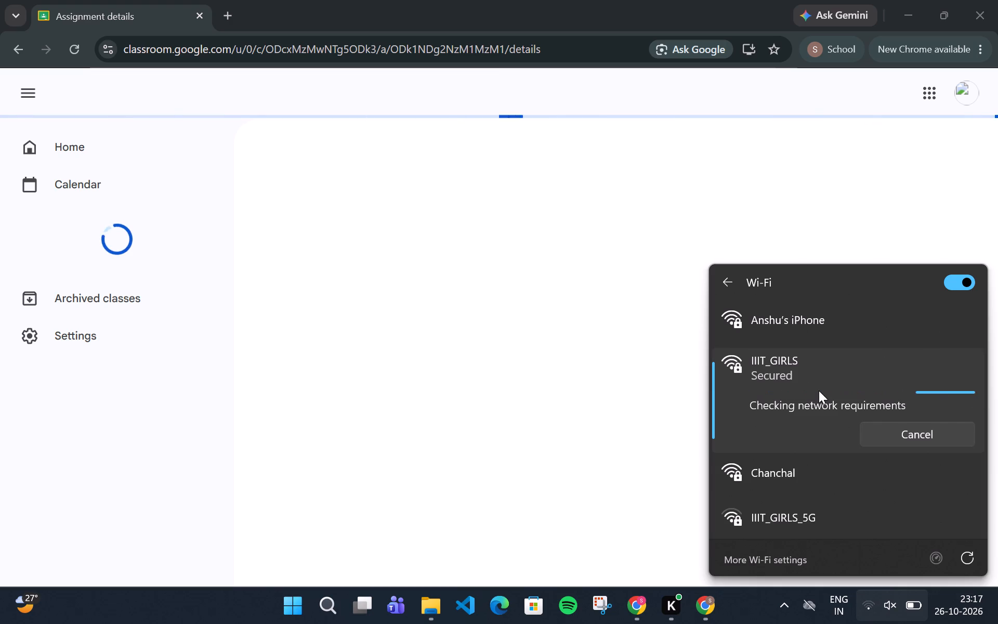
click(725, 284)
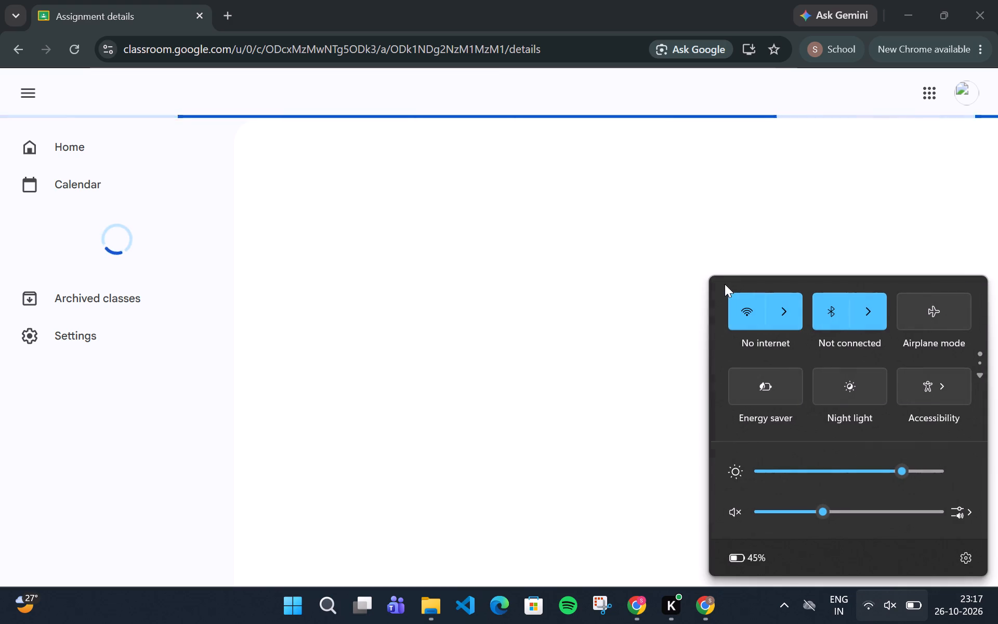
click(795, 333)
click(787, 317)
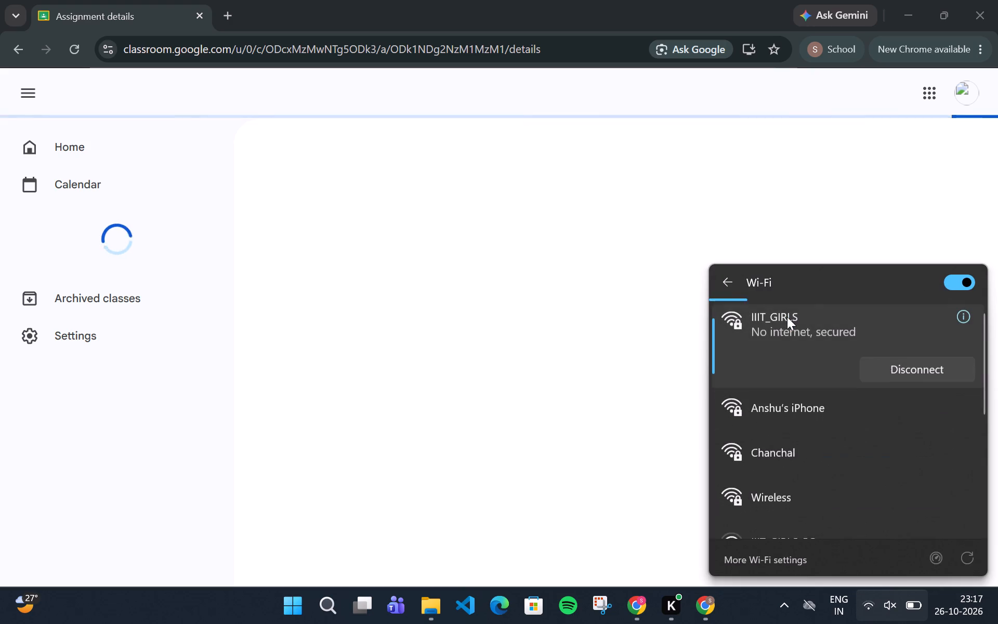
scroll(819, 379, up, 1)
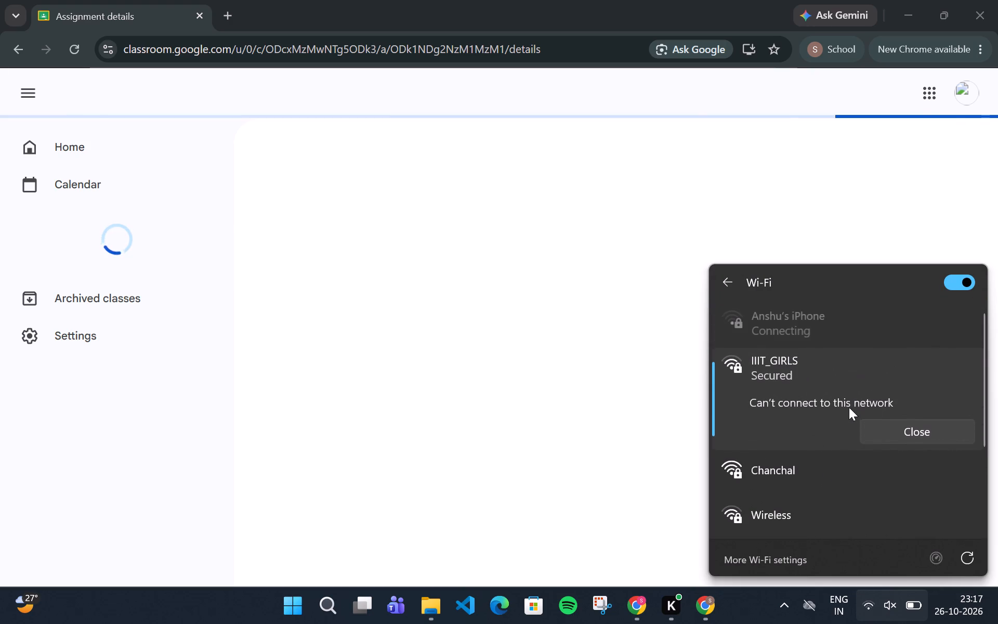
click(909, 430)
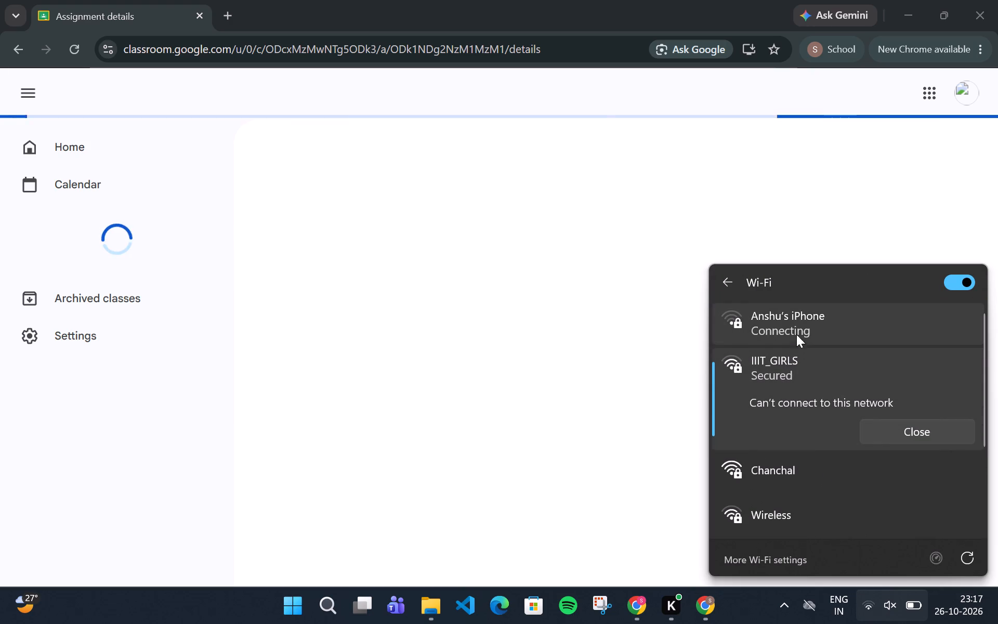
Reset the wireless connections by switching airplane mode on and off again, and toggle Bluetooth.
click(739, 280)
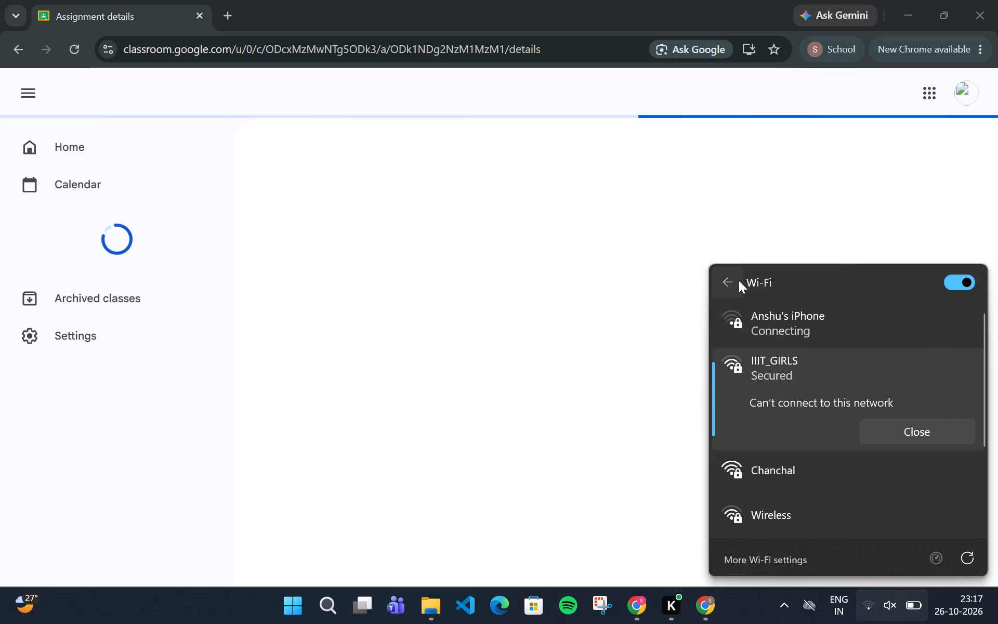
click(917, 316)
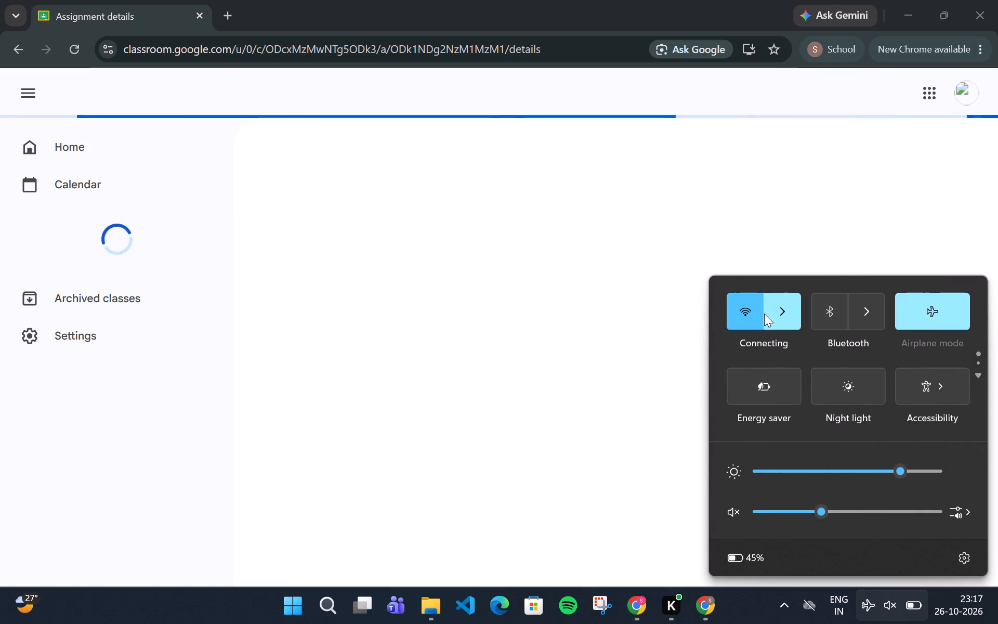
click(747, 314)
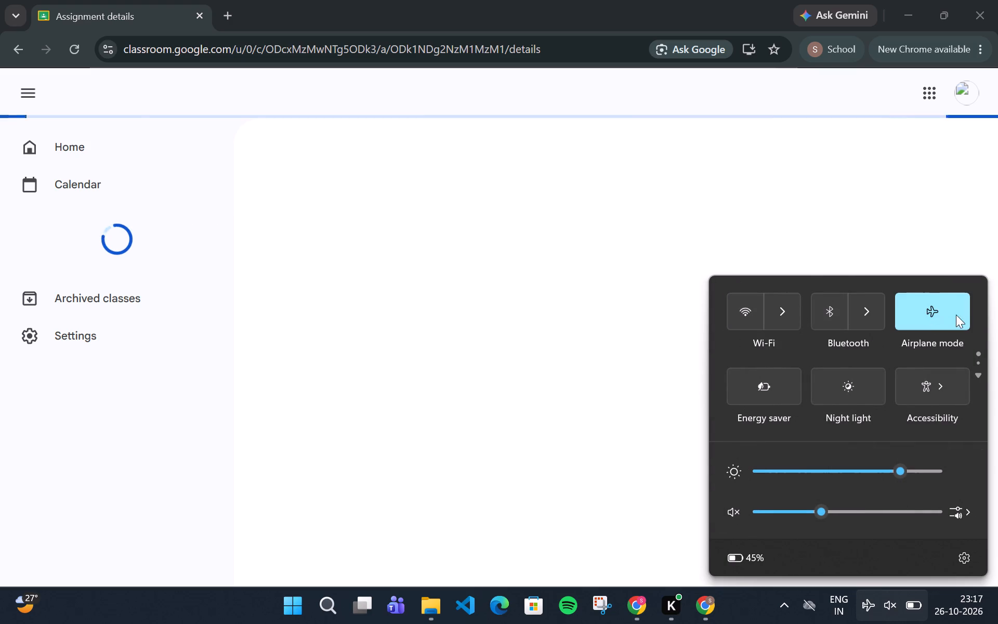
click(928, 309)
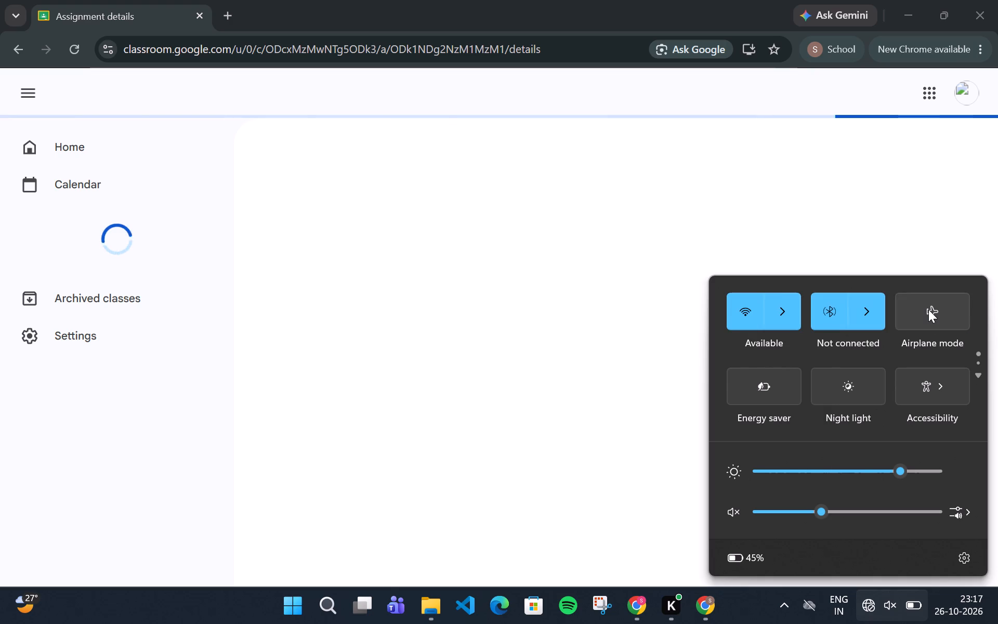
click(841, 319)
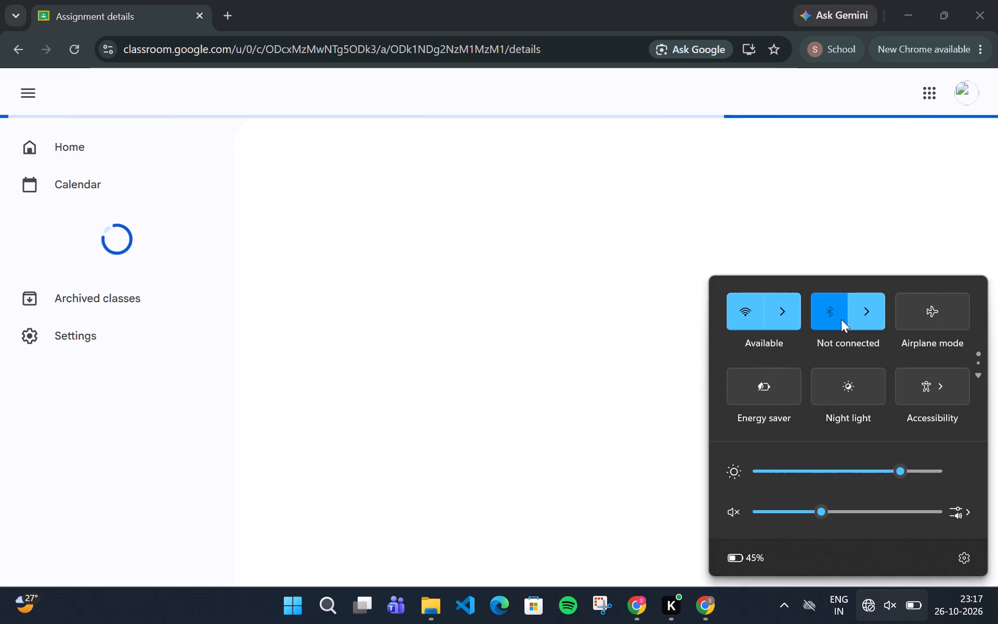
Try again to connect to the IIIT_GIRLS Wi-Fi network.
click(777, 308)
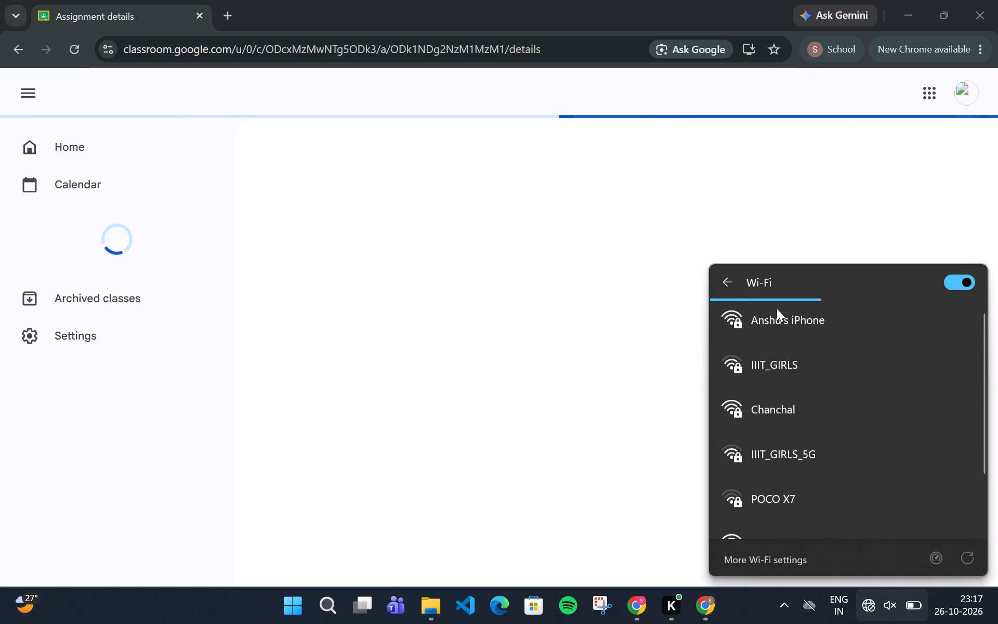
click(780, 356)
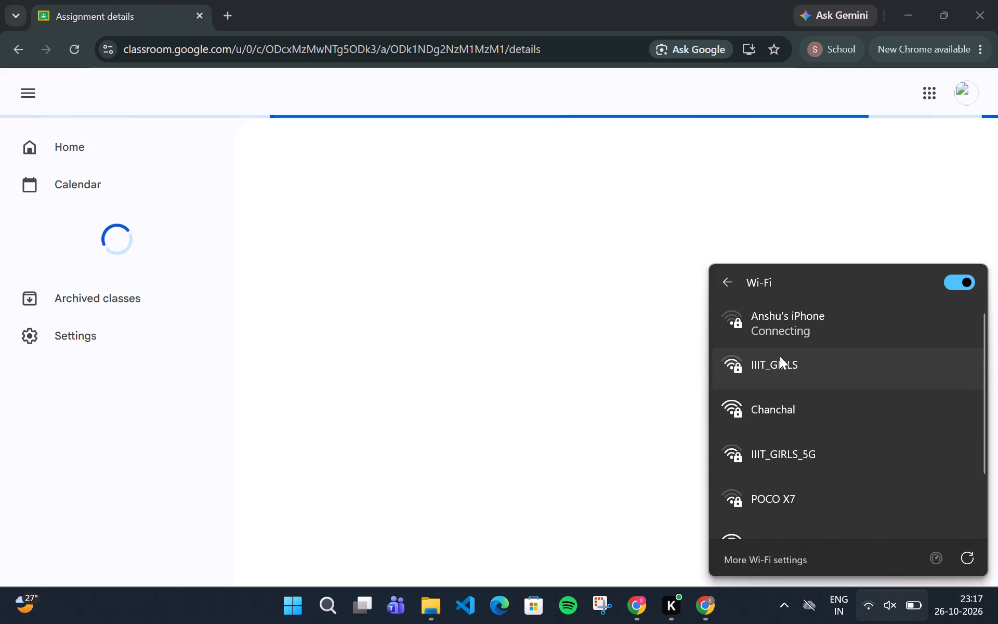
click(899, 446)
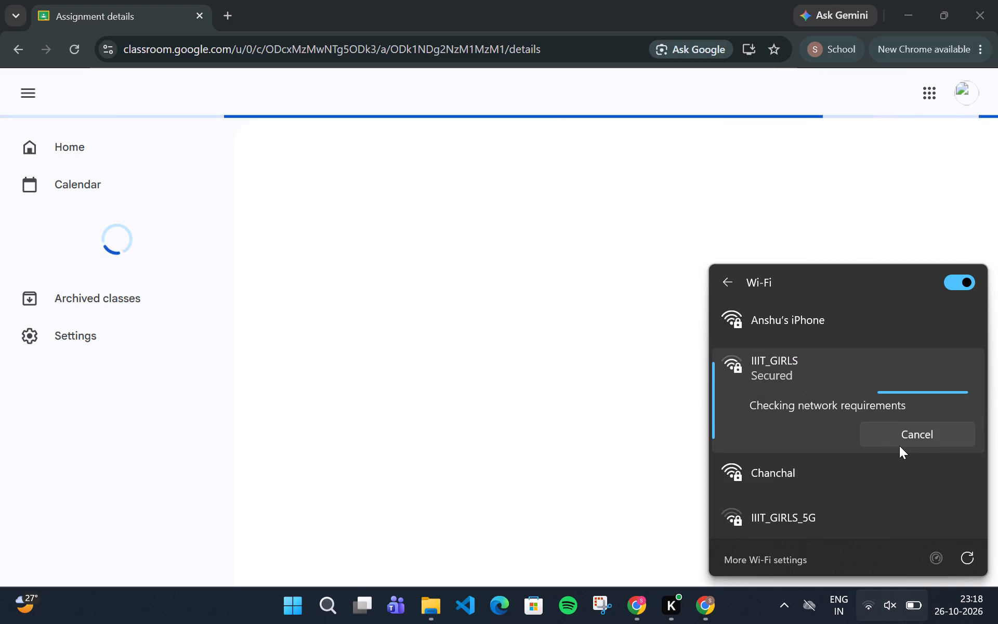
Start connecting to the Chanchal Wi-Fi network, keeping automatic connection enabled.
click(868, 481)
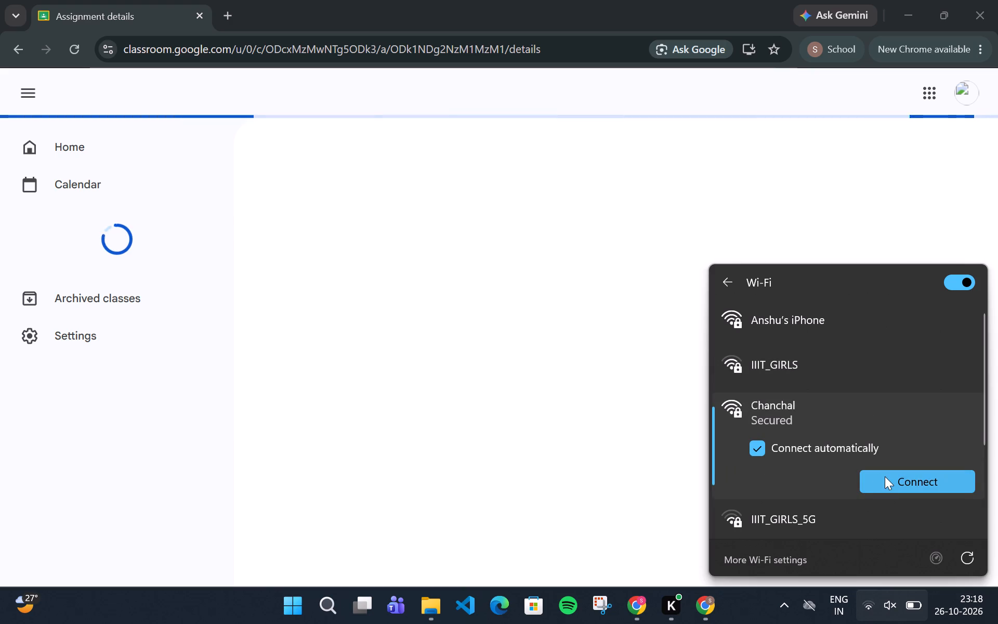
click(885, 476)
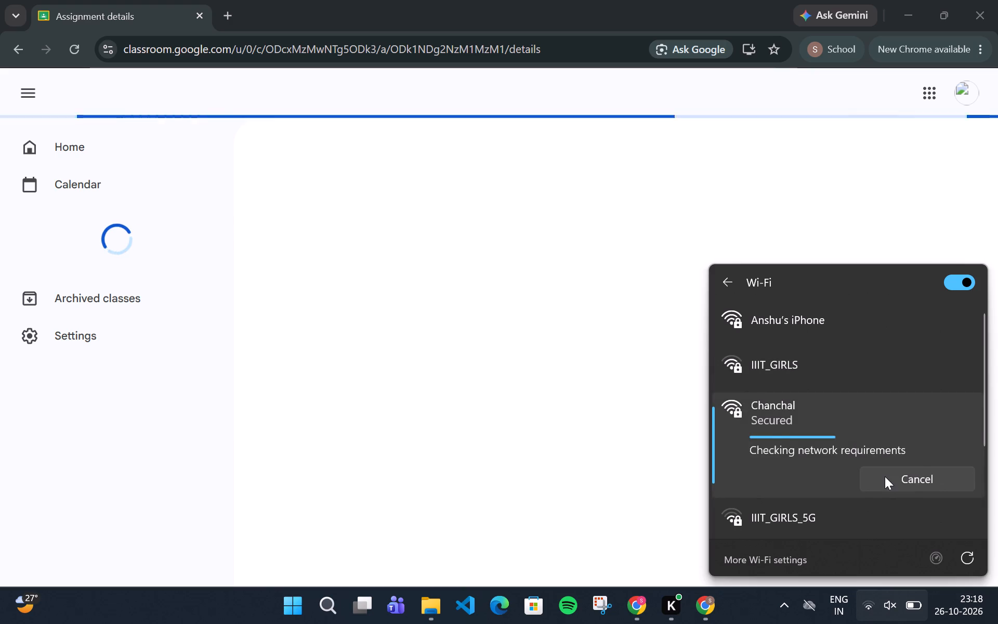
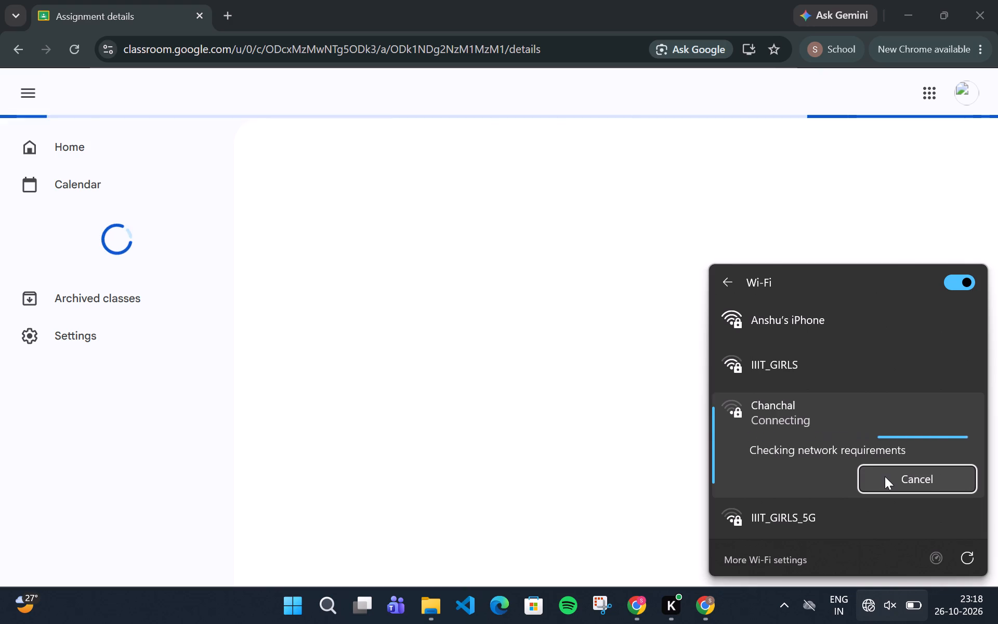
Dismiss the Wi-Fi network settings and reload the Lab 7 assignment details page in Google Classroom.
click(726, 284)
click(778, 315)
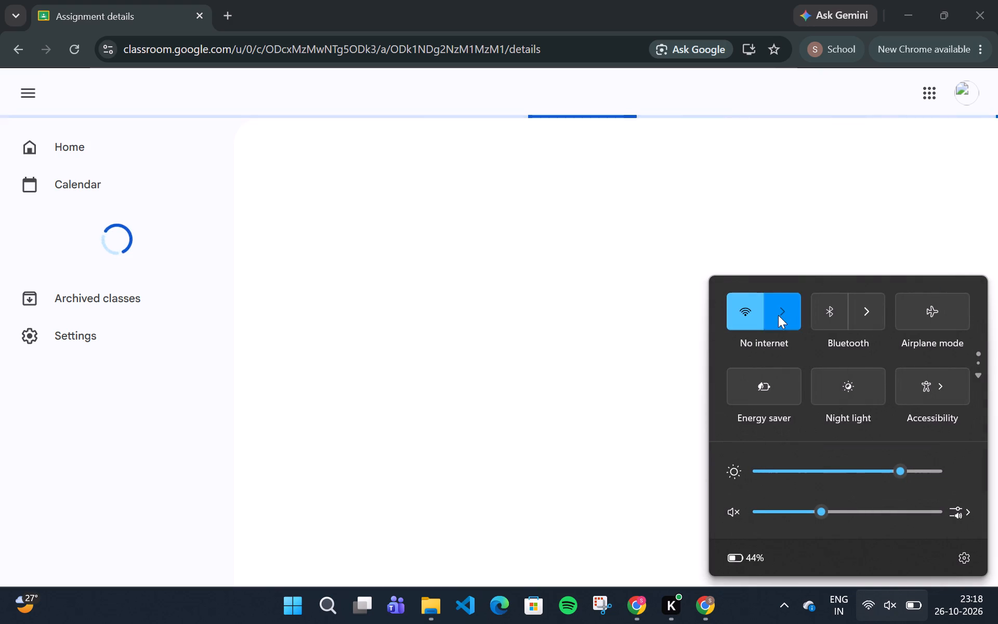
click(764, 238)
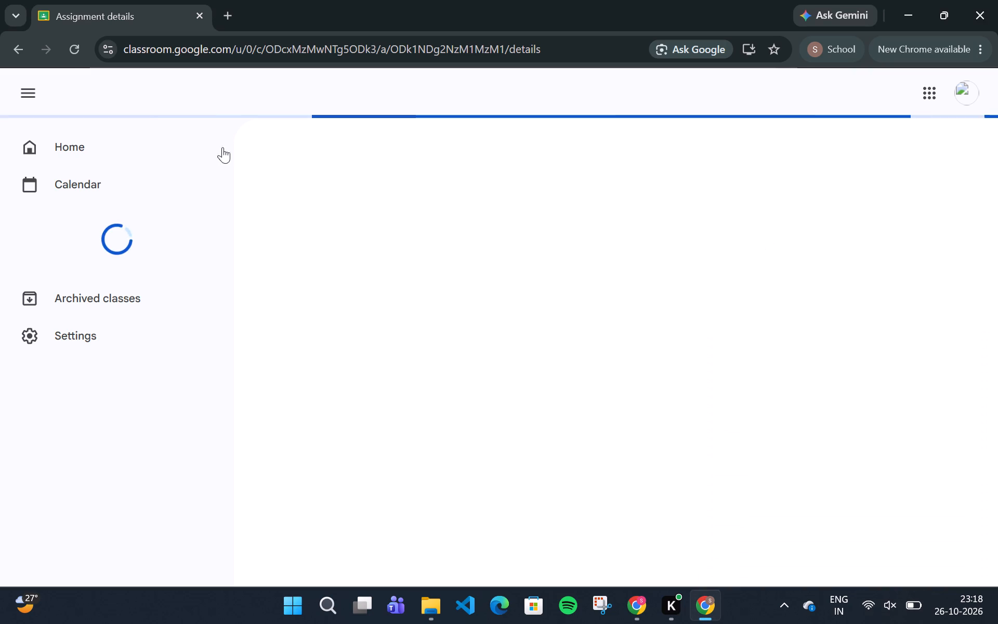
click(73, 56)
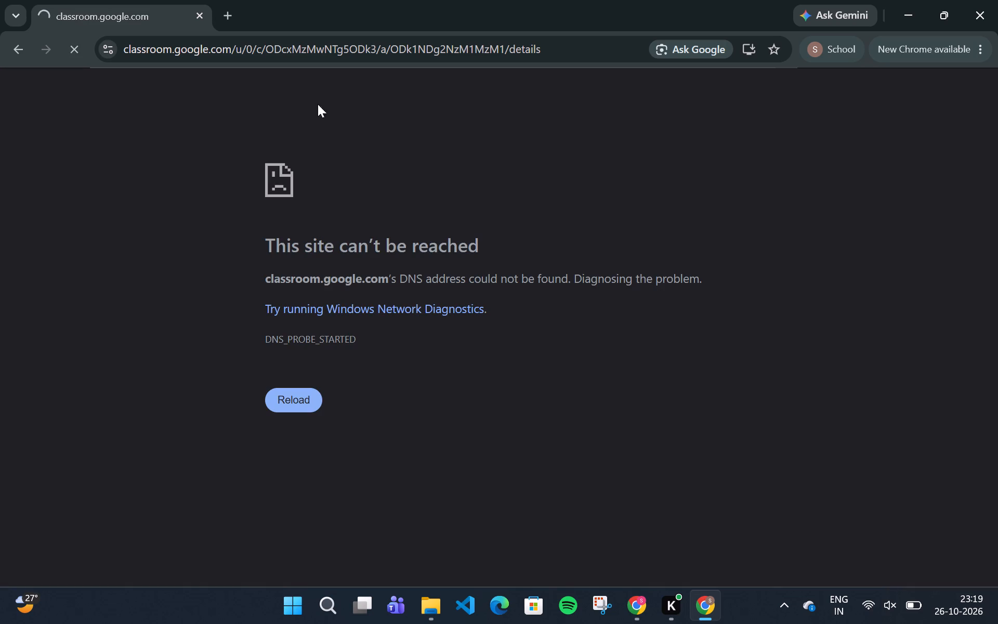
Open the Google Classroom course page in a new browser tab, using the suggested address for "clas".
click(230, 9)
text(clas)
click(235, 244)
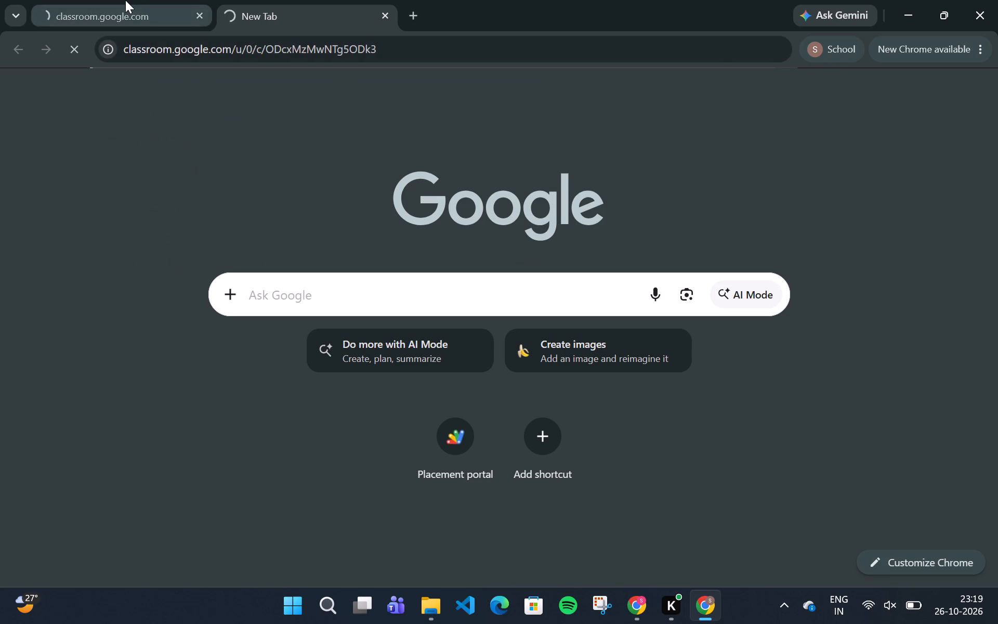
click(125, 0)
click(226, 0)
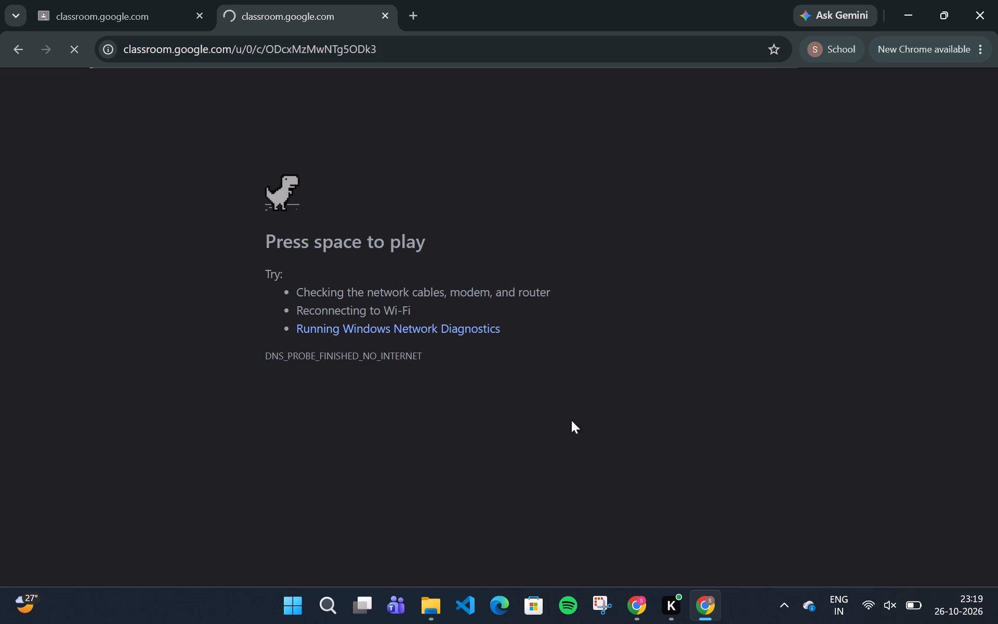
click(883, 616)
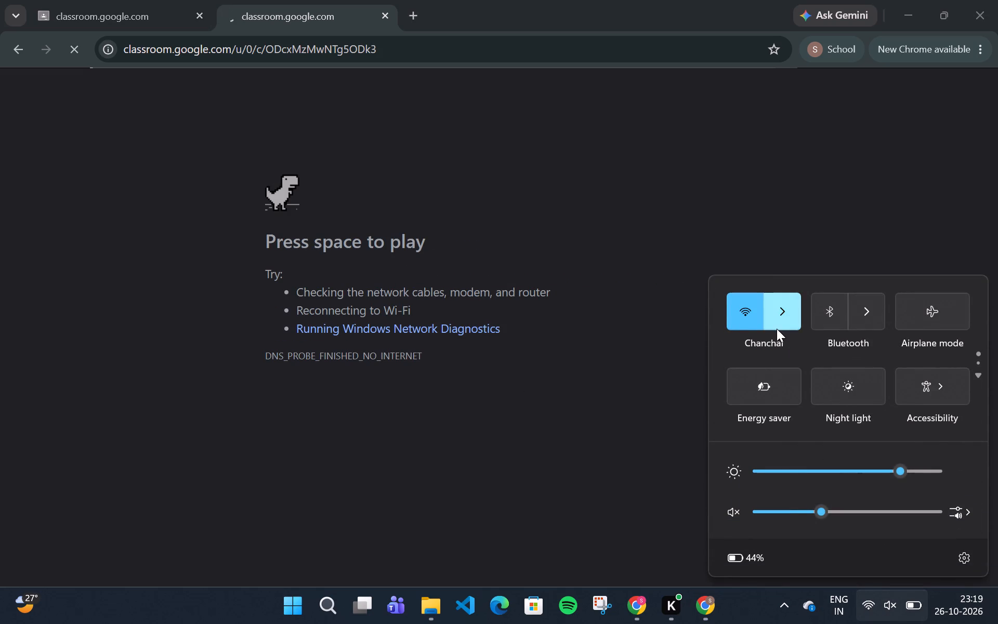
click(776, 329)
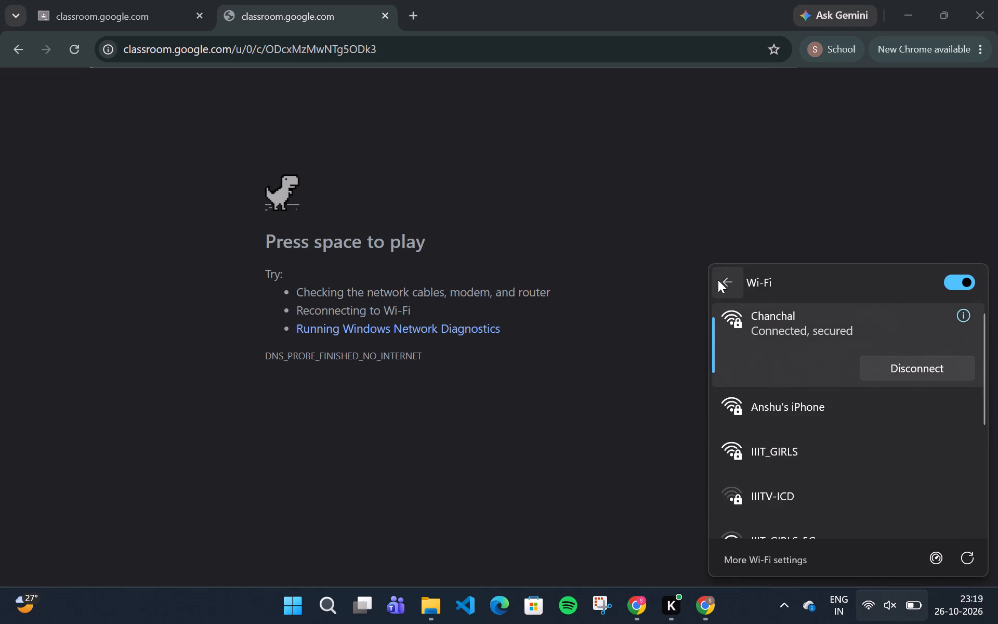
click(717, 276)
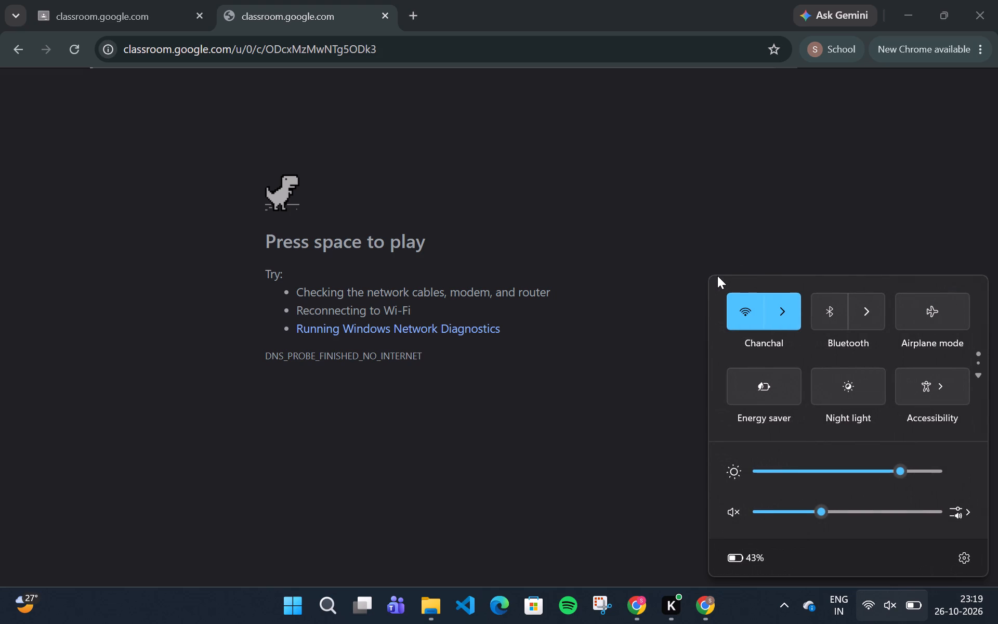
click(785, 302)
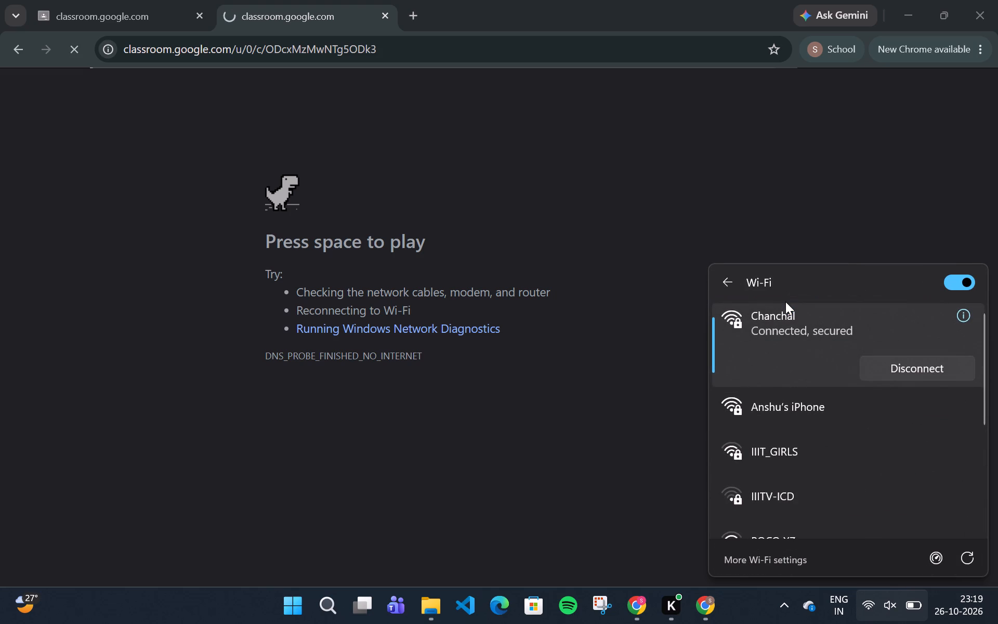
click(807, 418)
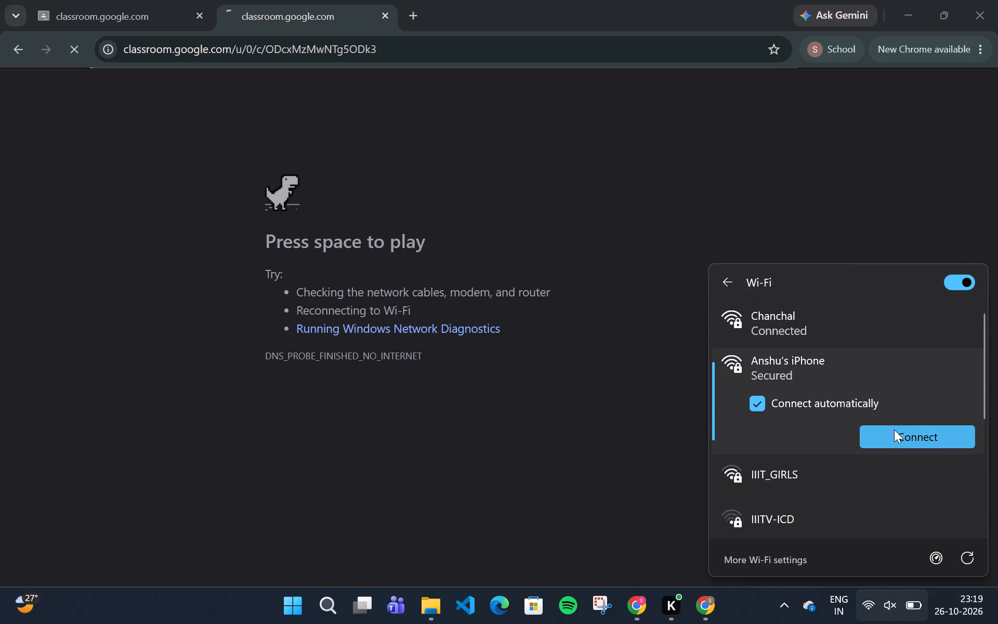
click(894, 430)
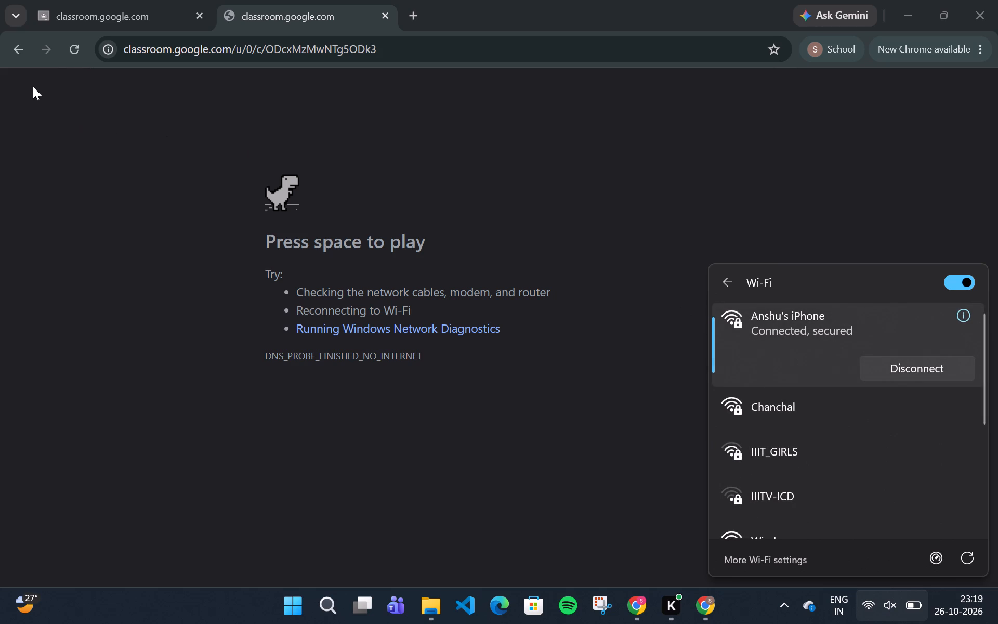
Reload both the Google Classroom course page and the assignment details page, then return to the course page.
click(76, 57)
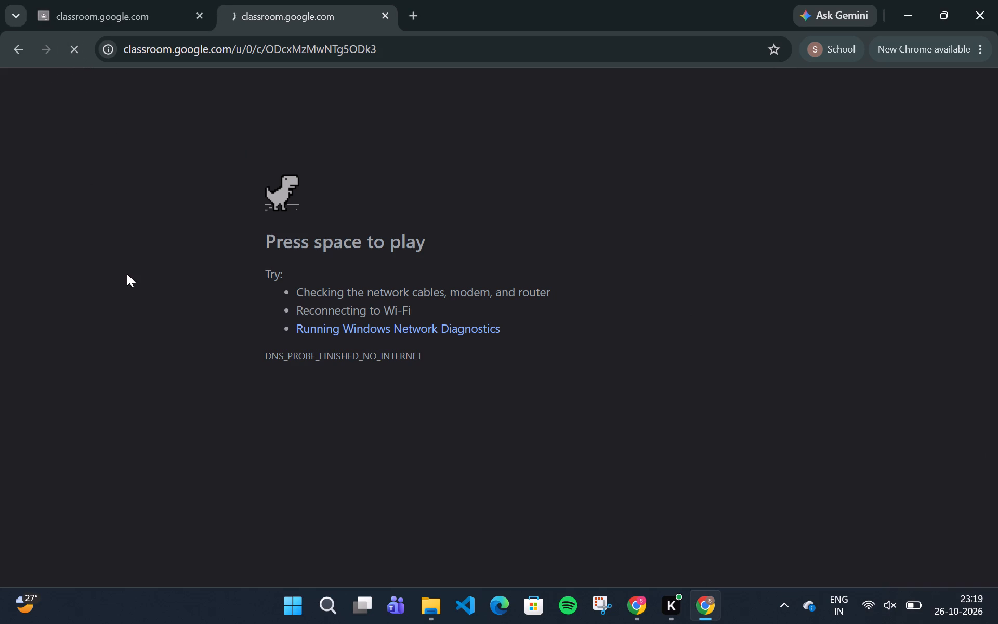
click(83, 0)
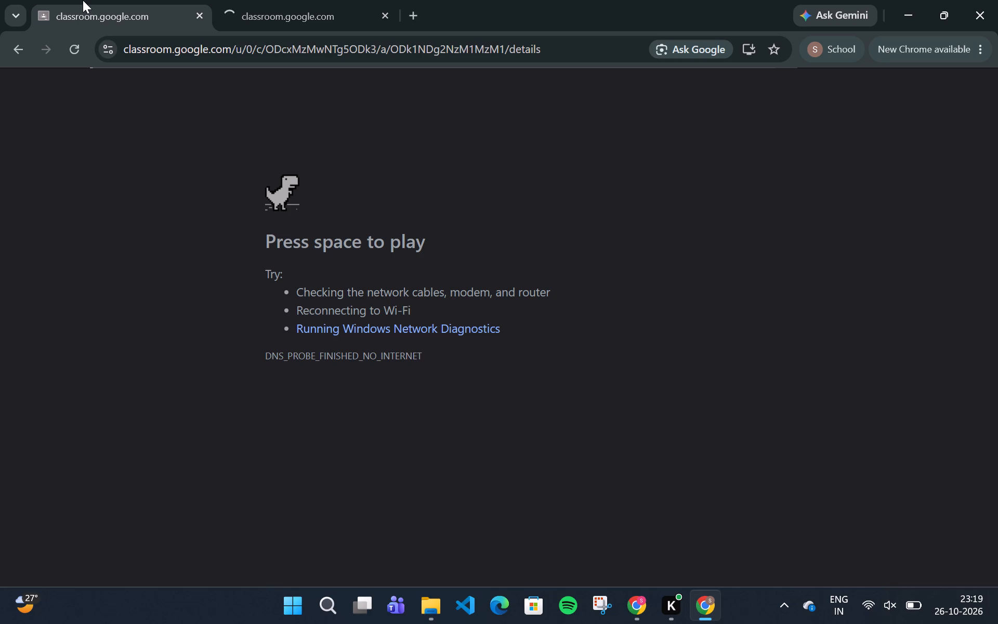
click(83, 0)
click(71, 49)
click(245, 1)
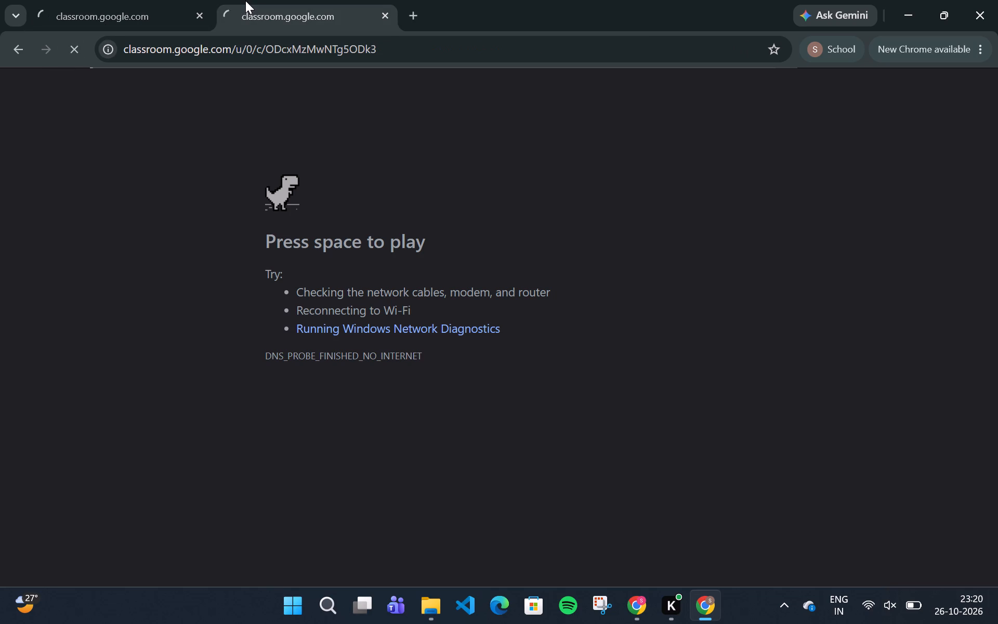
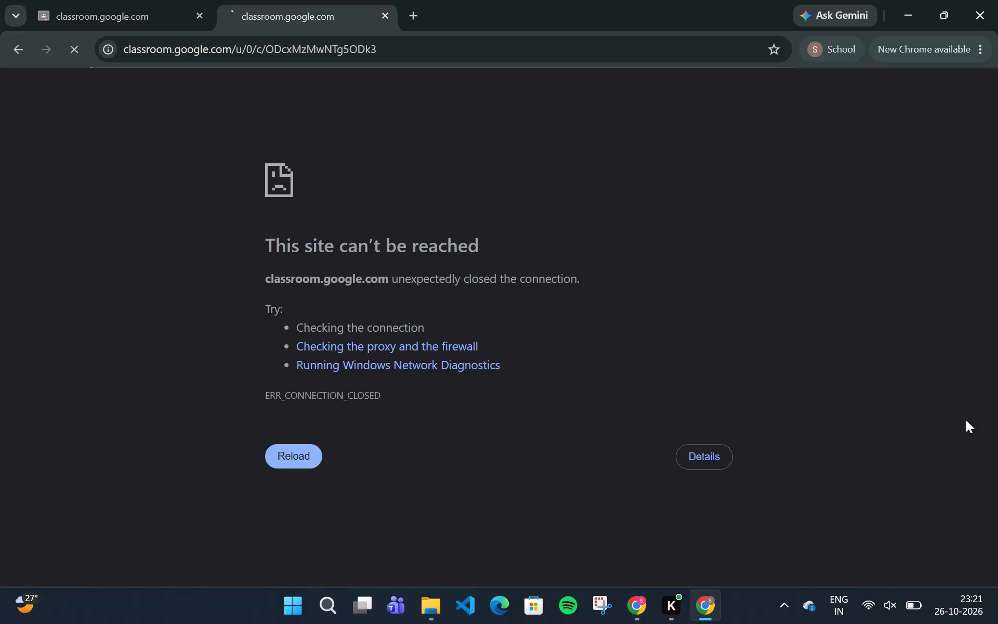
Check the laptop's connection to the iPhone hotspot in the list of available Wi-Fi networks.
click(894, 616)
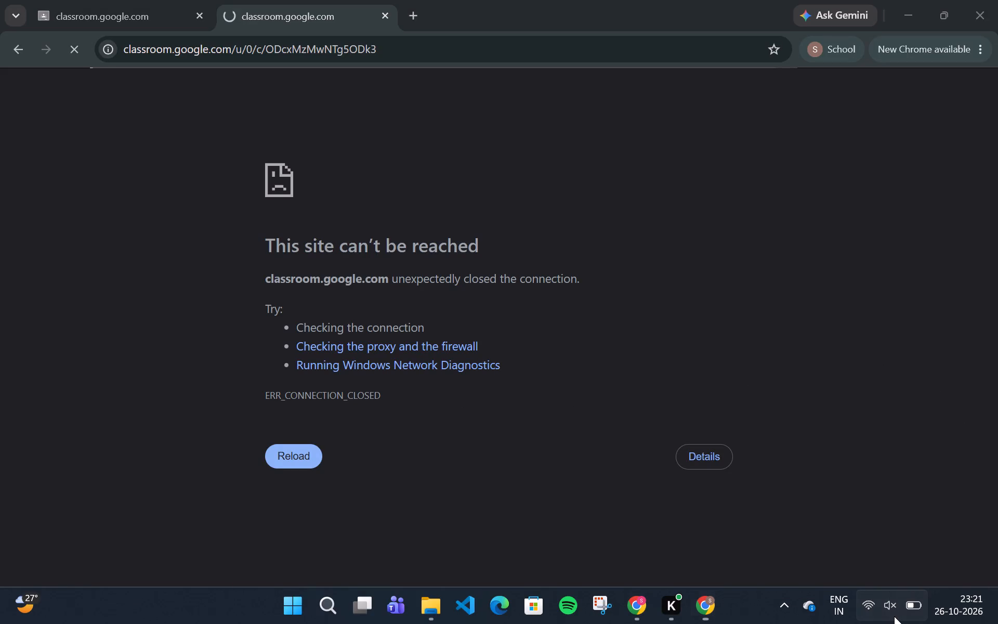
click(784, 322)
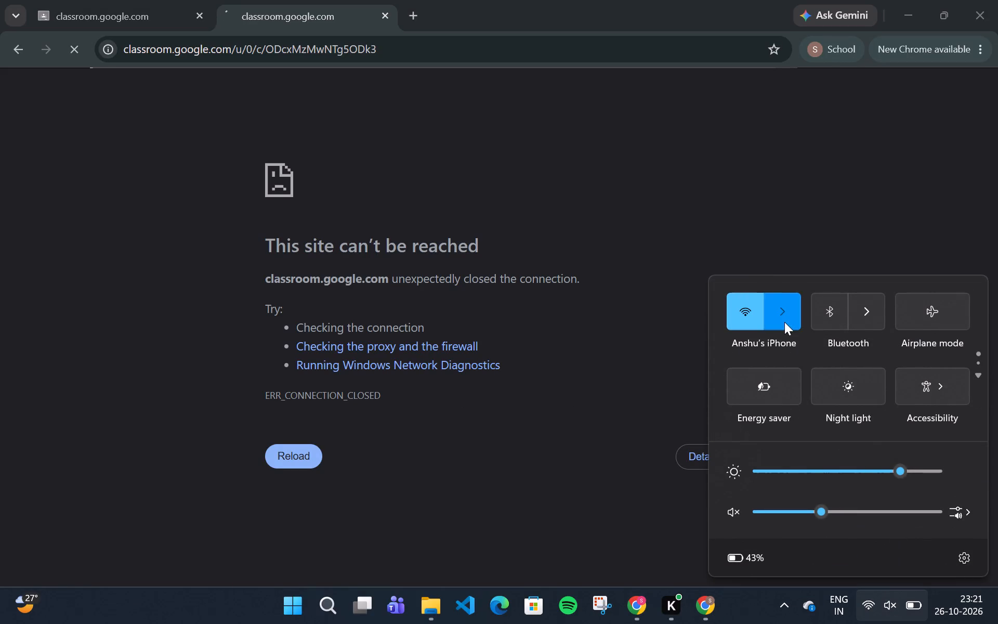
click(756, 199)
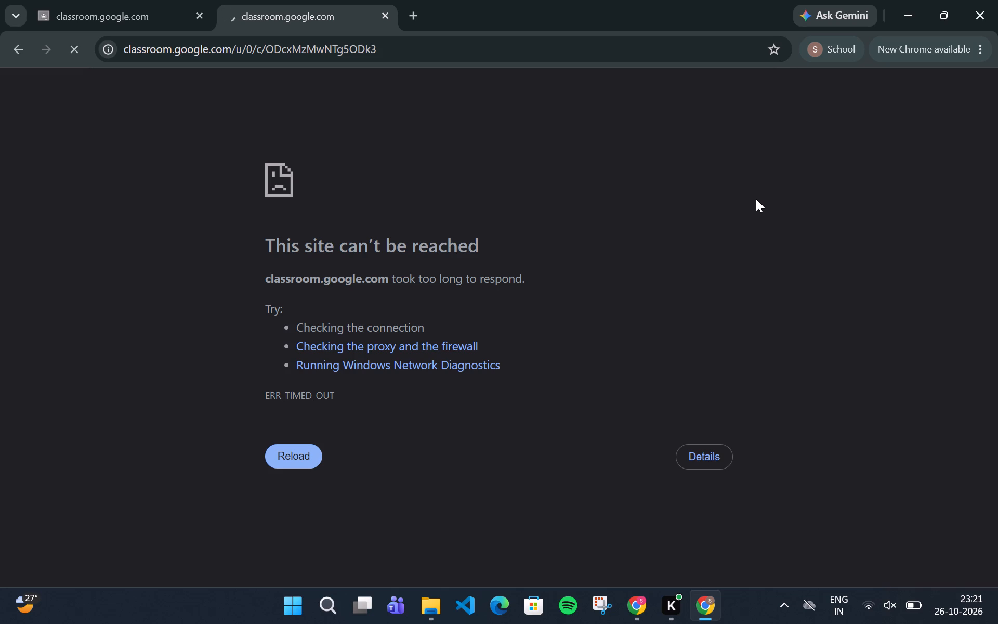
click(883, 599)
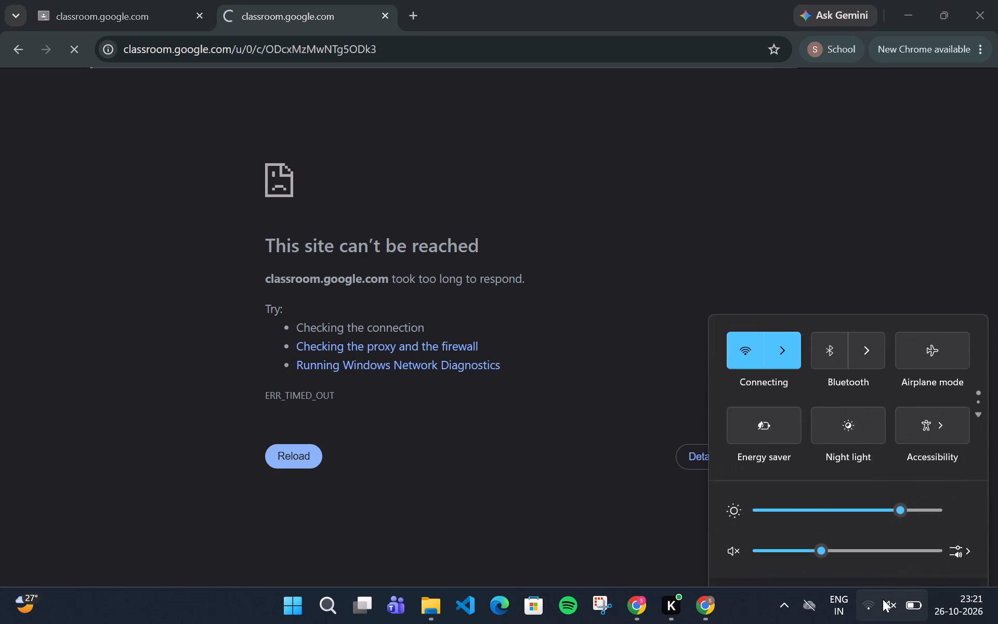
click(800, 311)
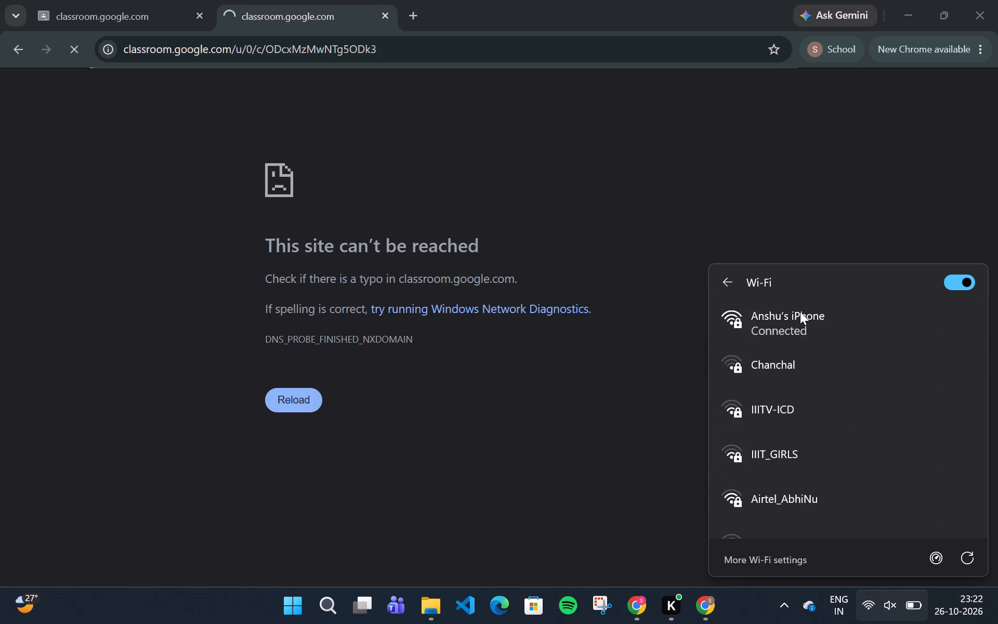
key(backslash)
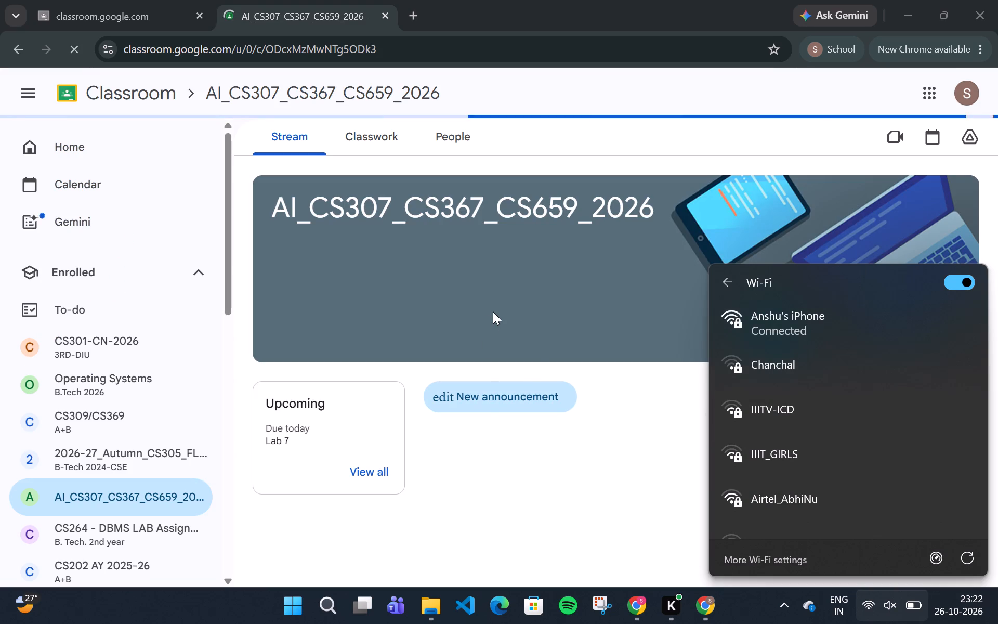
click(493, 311)
Open the Lab 7 assignment from the AI_CS307_CS367_CS659_2026 class stream.
scroll(617, 453, down, 1)
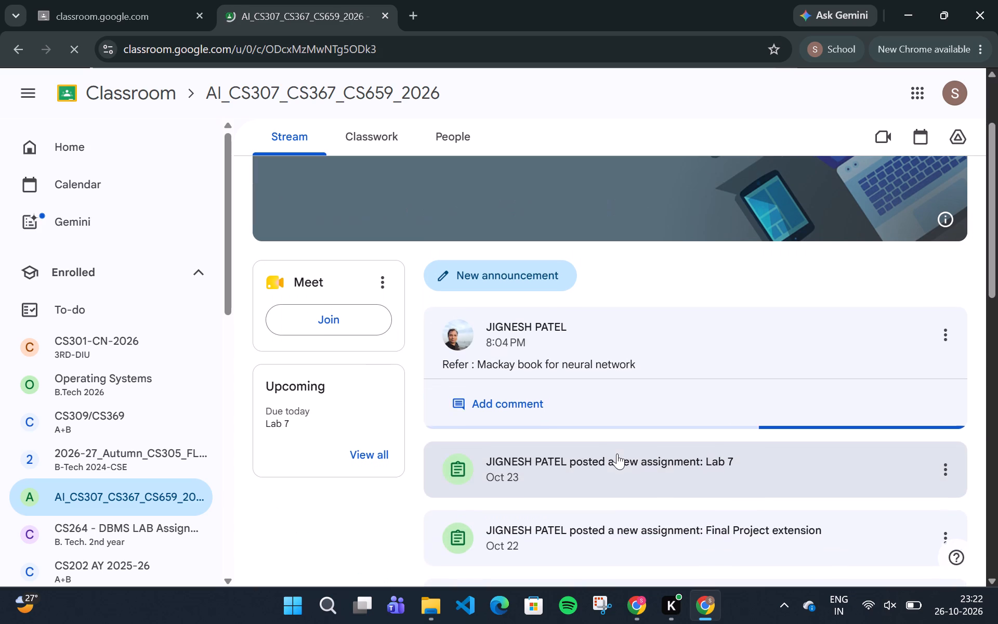
click(627, 461)
click(628, 524)
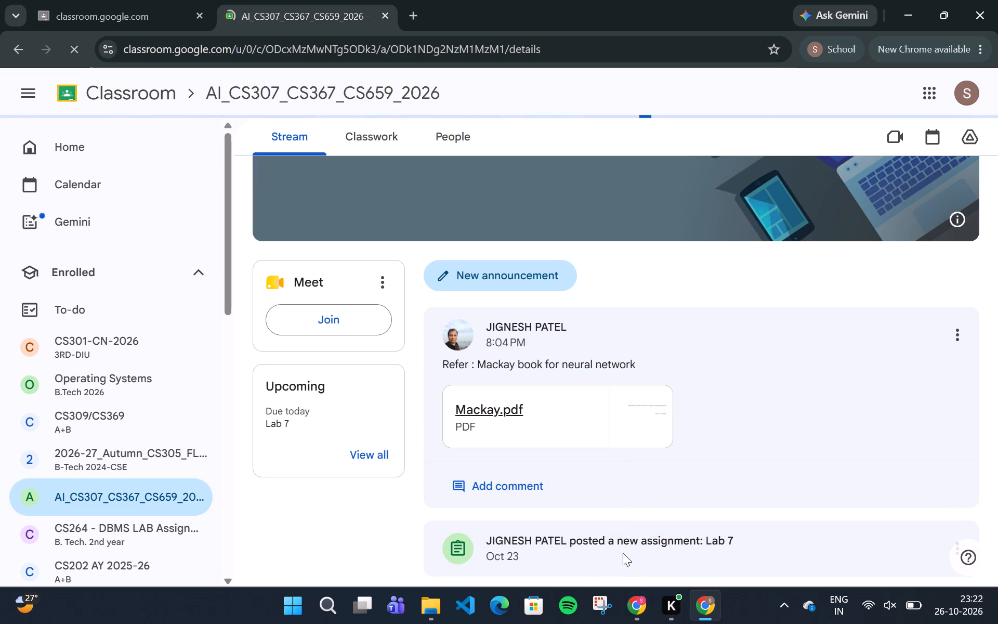
scroll(584, 548, down, 1)
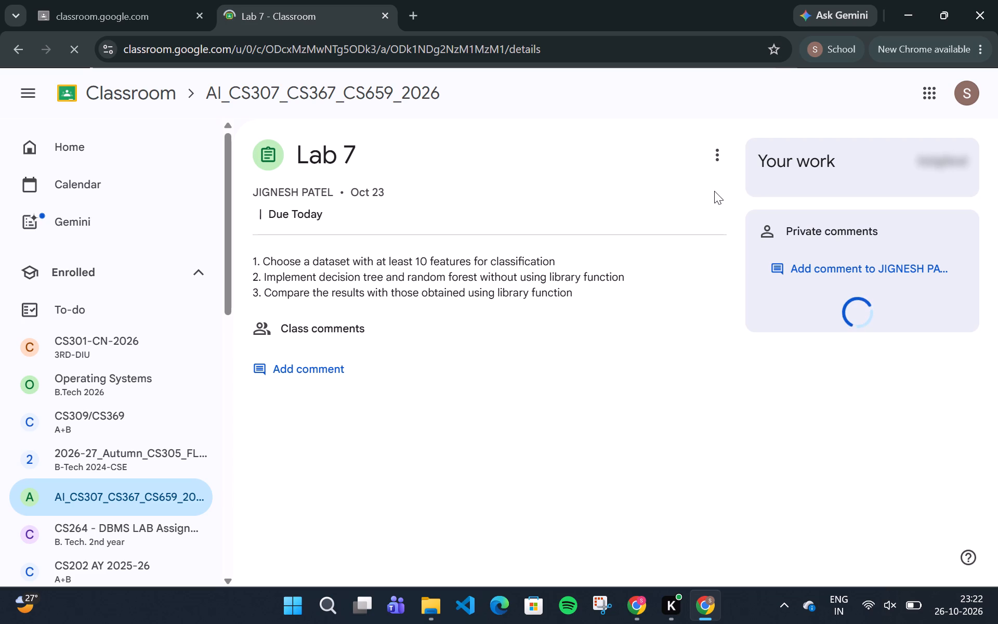
Start adding a Google Drive attachment to the Lab 7 work and browse the computer for a file to upload.
click(790, 191)
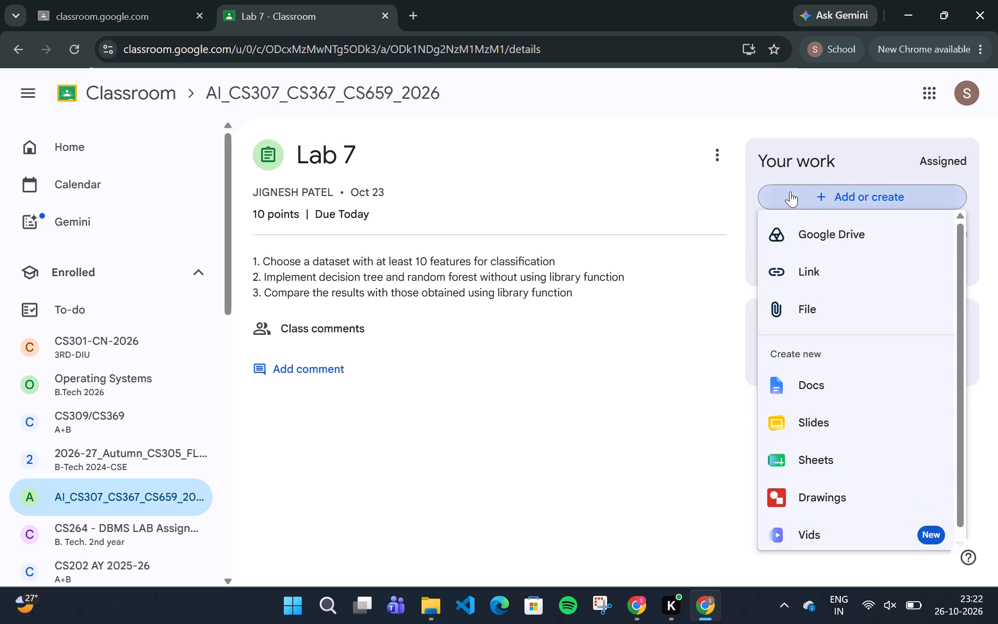
click(796, 238)
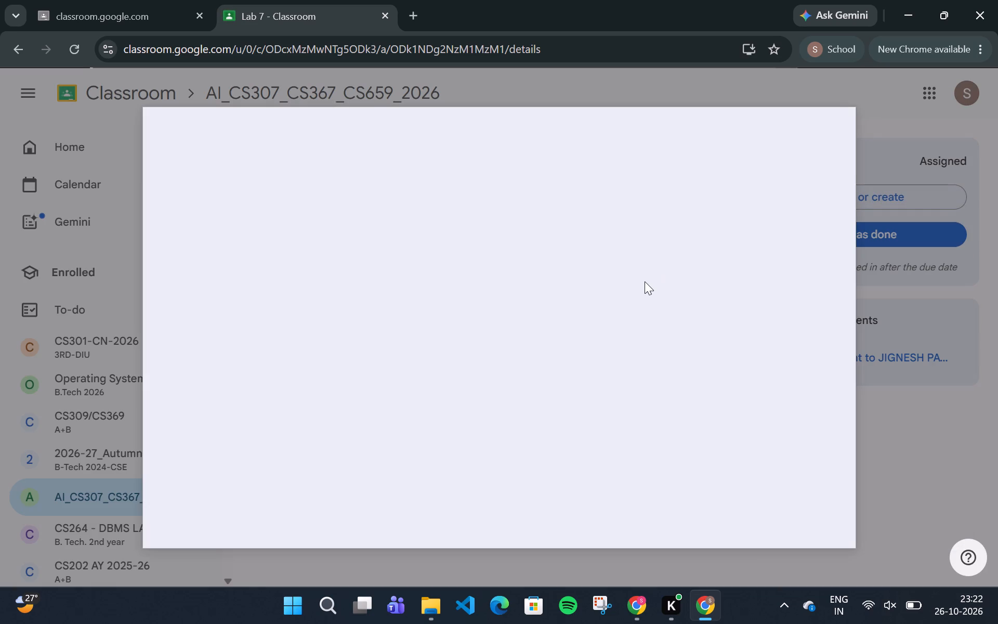
click(264, 185)
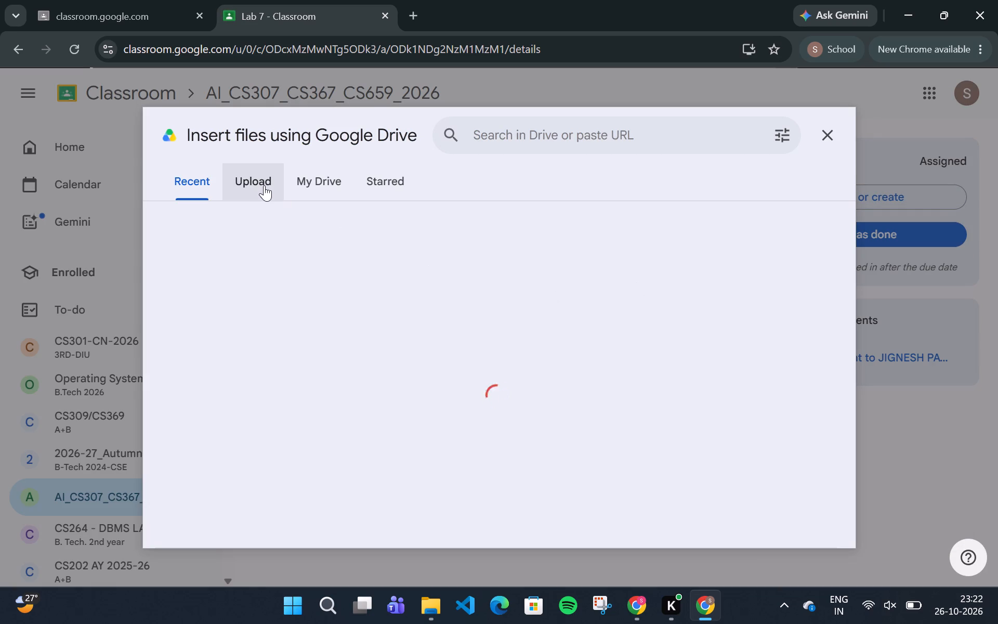
click(493, 410)
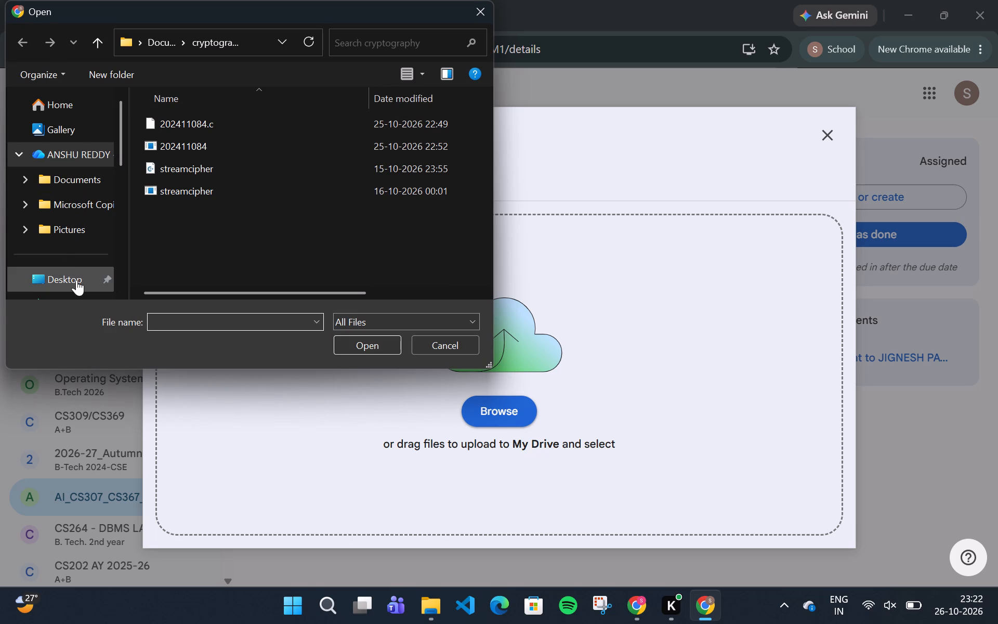
Attach the AI Lab 7 report PDF from the Downloads folder to the Lab 7 assignment.
scroll(75, 290, down, 1)
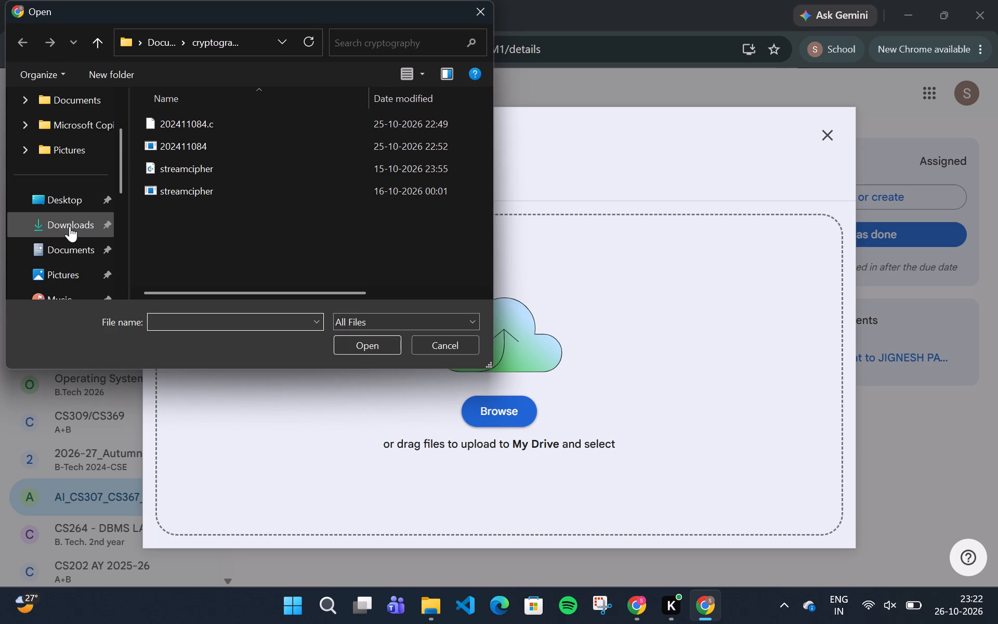
click(70, 226)
double_click(216, 147)
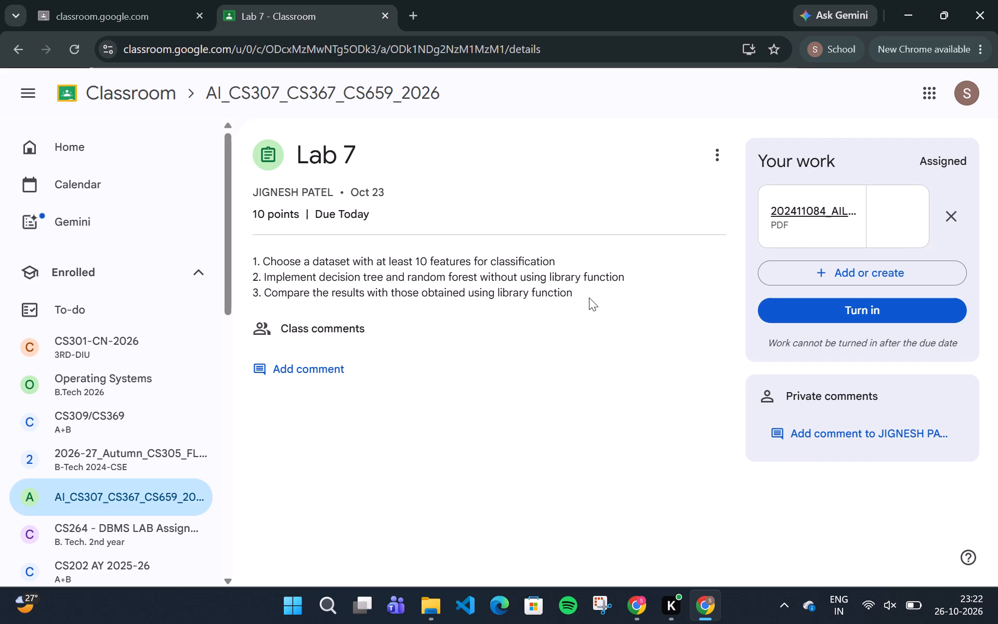
Preview the attached Lab 7 PDF and check its pages from the cover to the Output section.
click(816, 200)
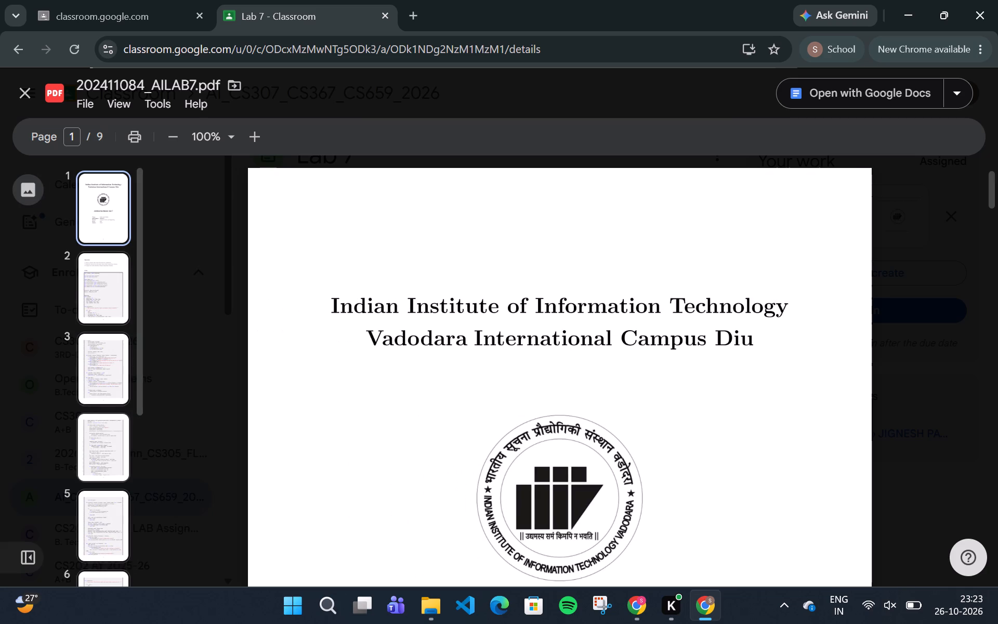
scroll(423, 392, down, 6)
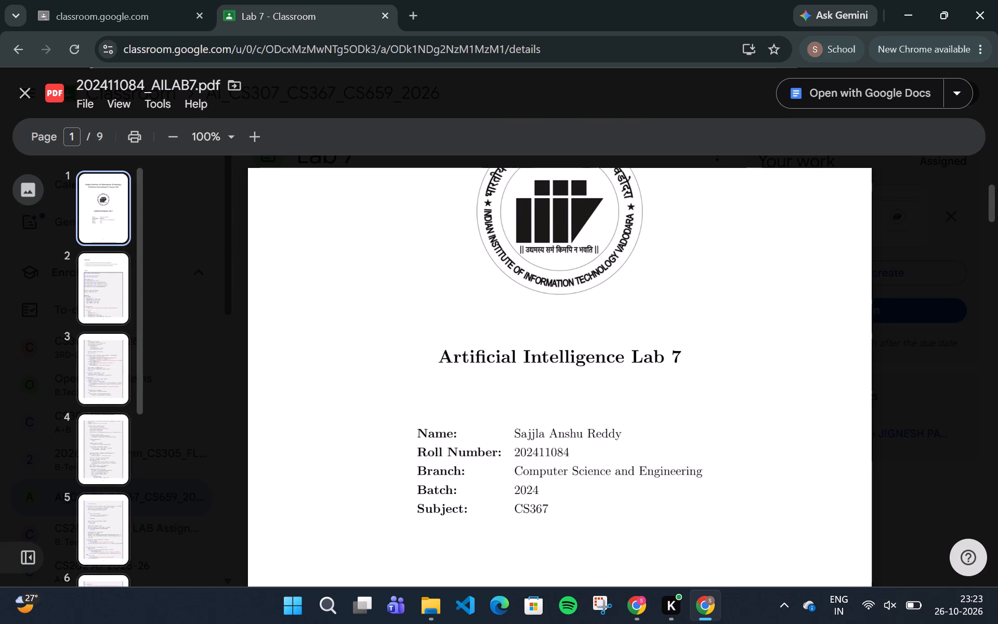
scroll(423, 392, down, 11)
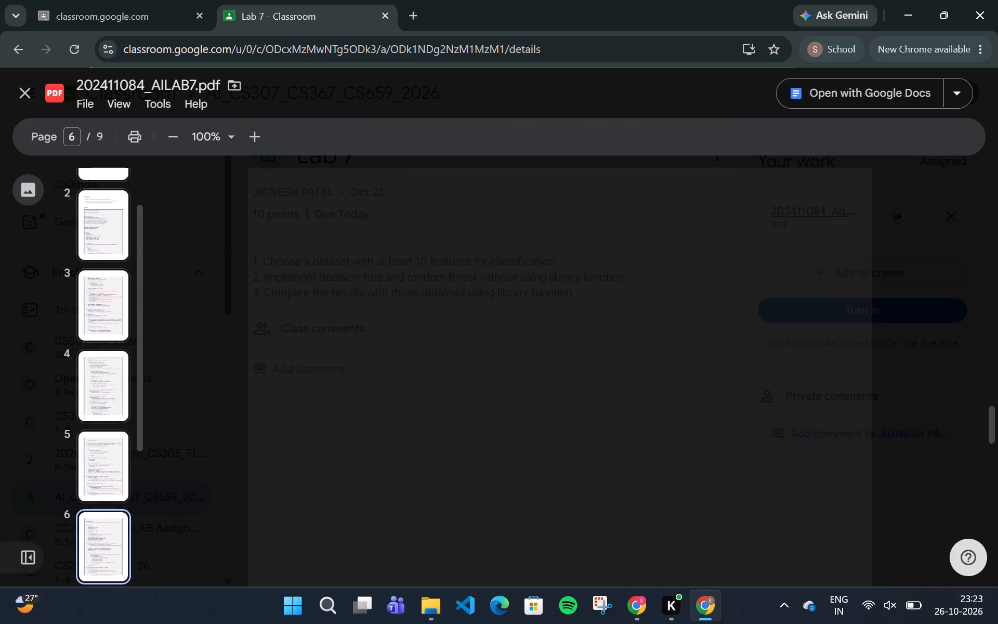
scroll(423, 392, down, 11)
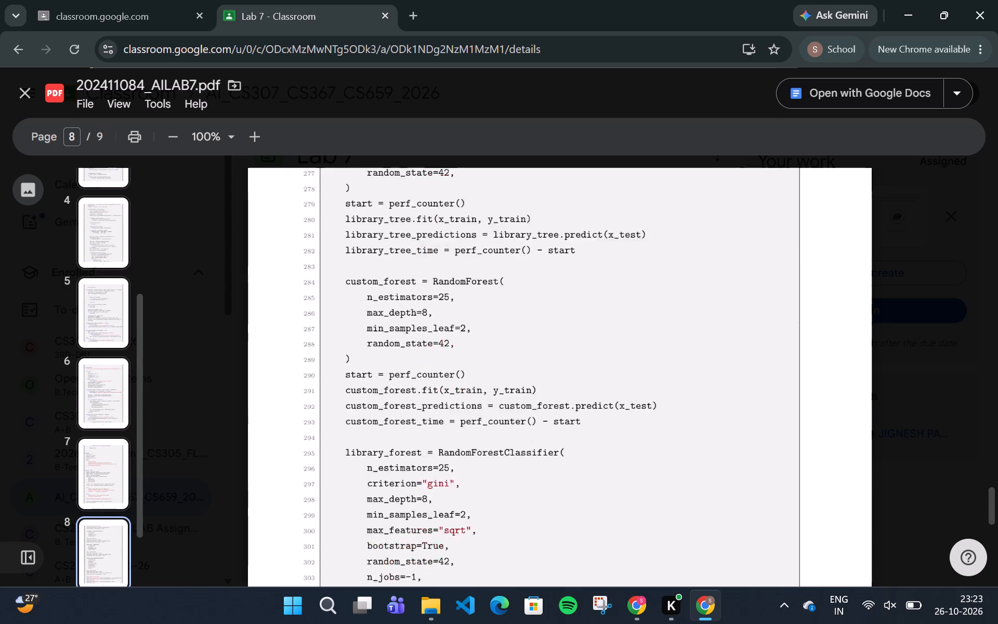
scroll(423, 392, down, 5)
scroll(423, 392, up, 4)
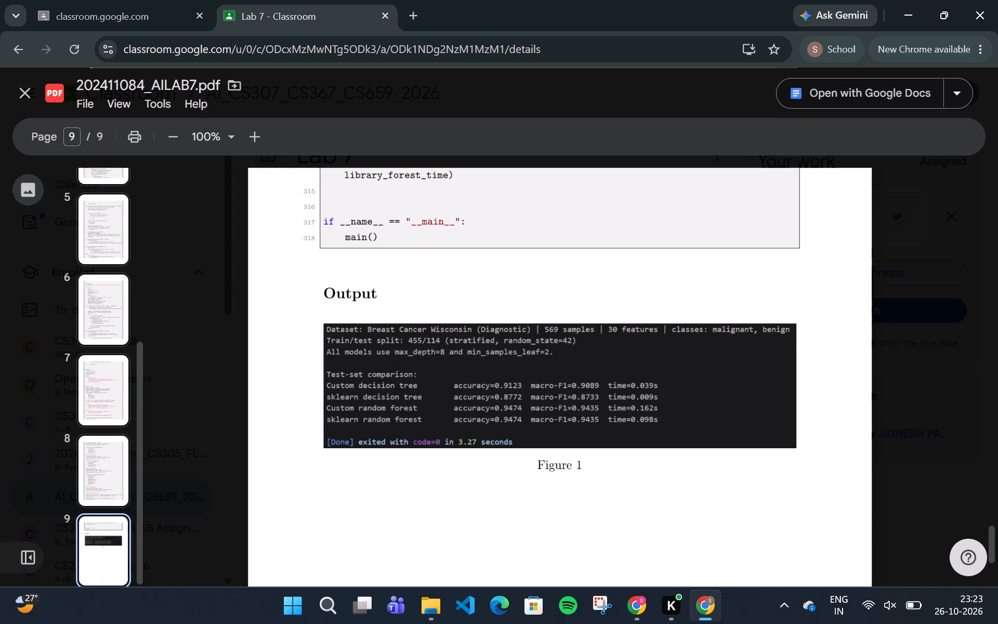
key(Escape)
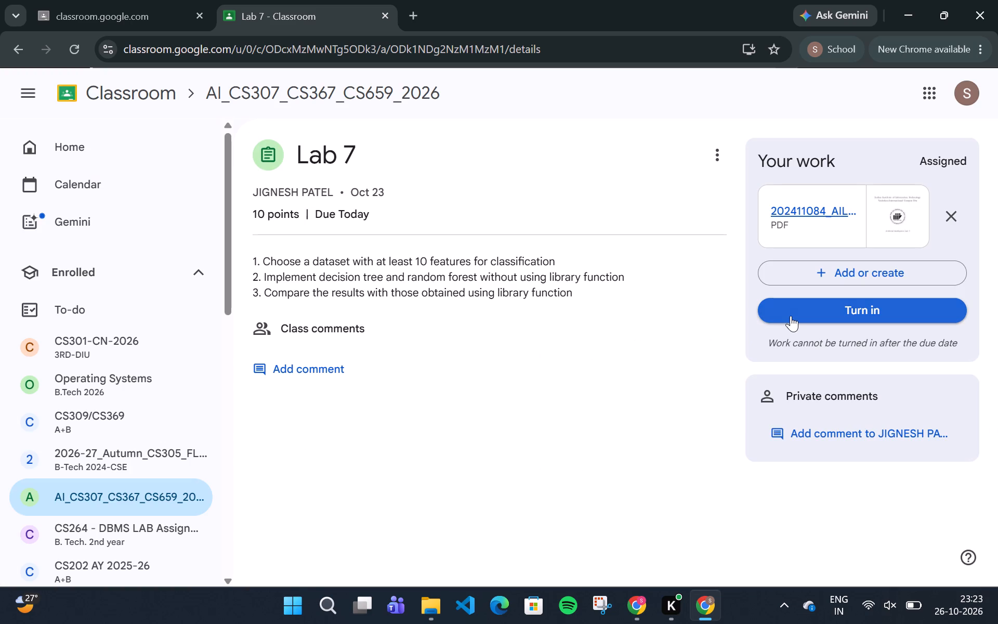
Turn in the Lab 7 assignment with the attached report PDF.
click(791, 316)
click(587, 390)
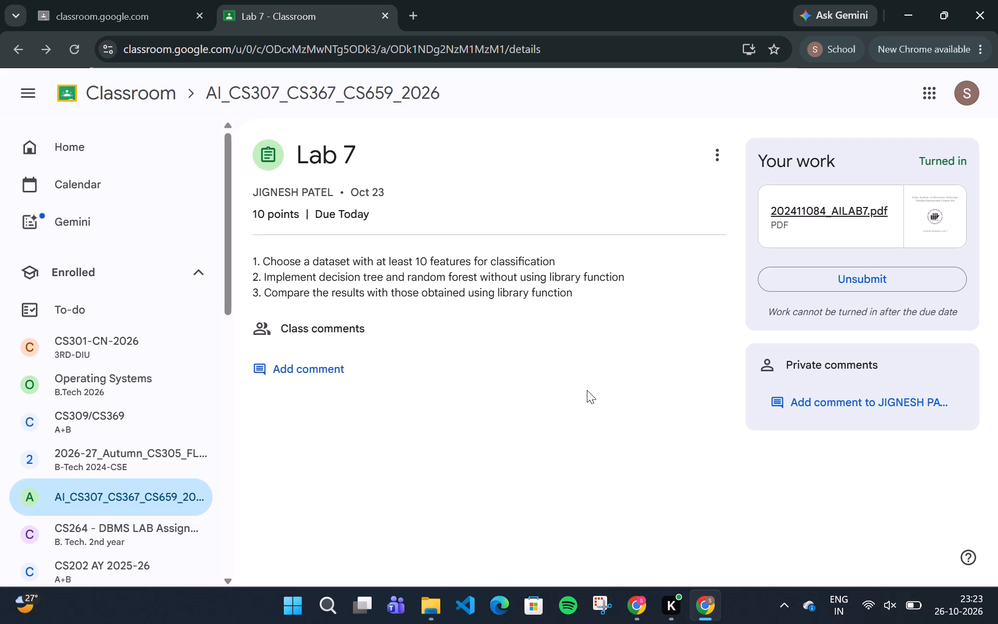
key(Return)
Reopen the Lab 7 assignment from the AI_CS307_CS367_CS659_2026 course stream to check the submission.
click(130, 0)
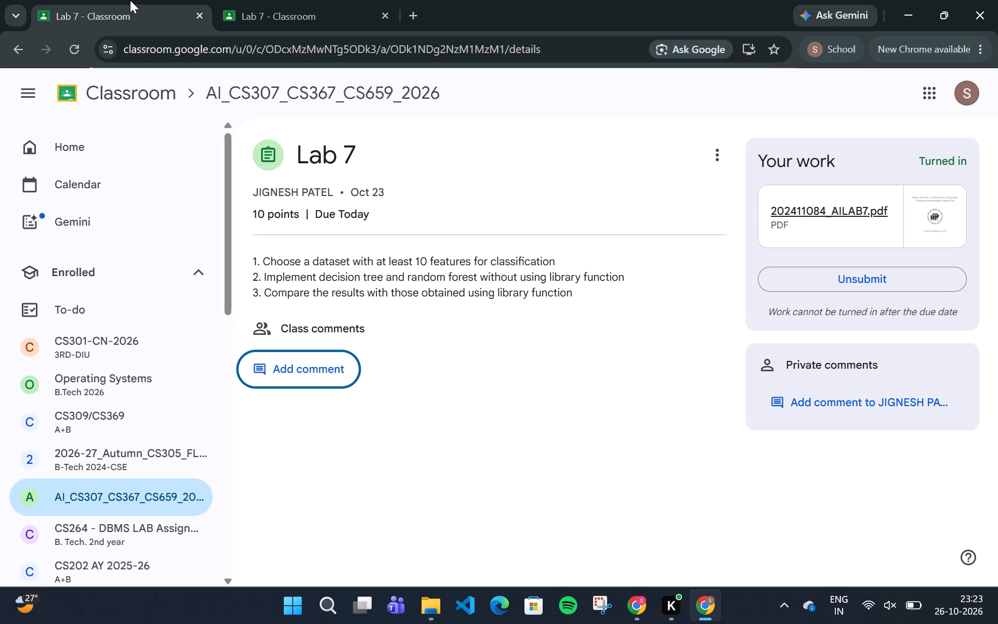
click(377, 0)
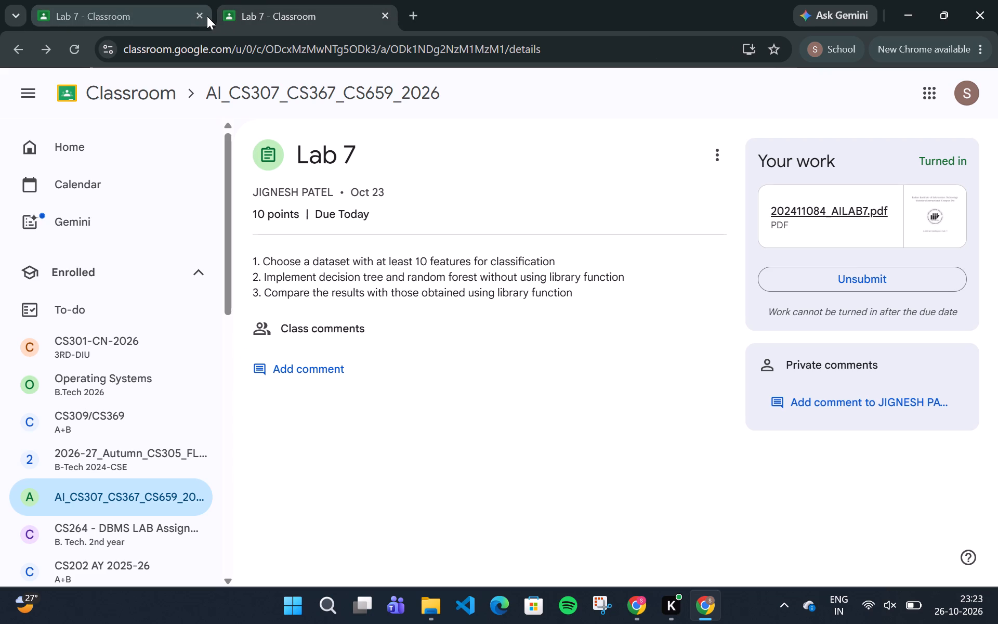
click(182, 500)
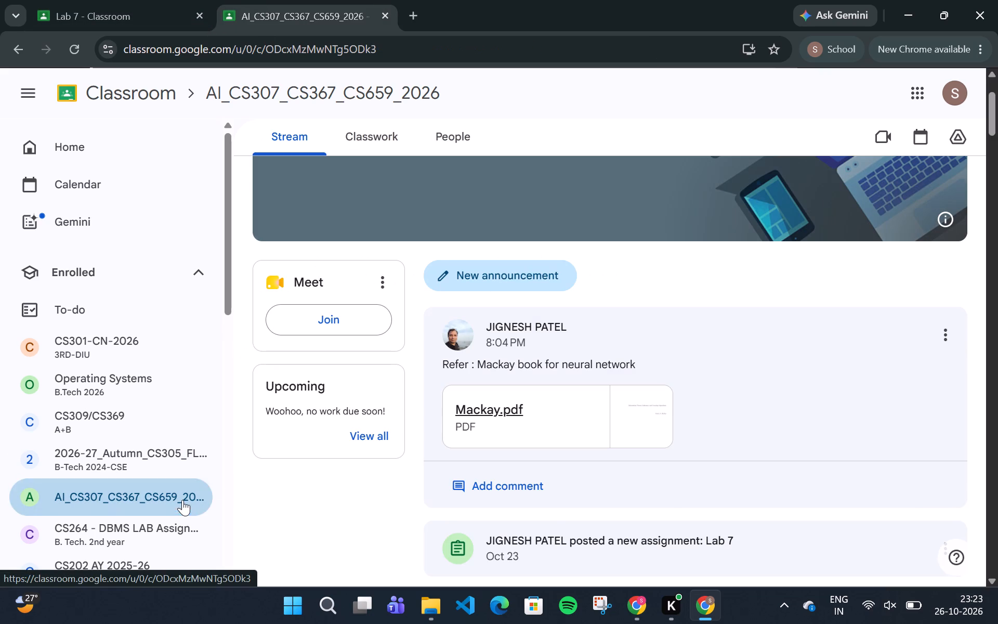
click(598, 536)
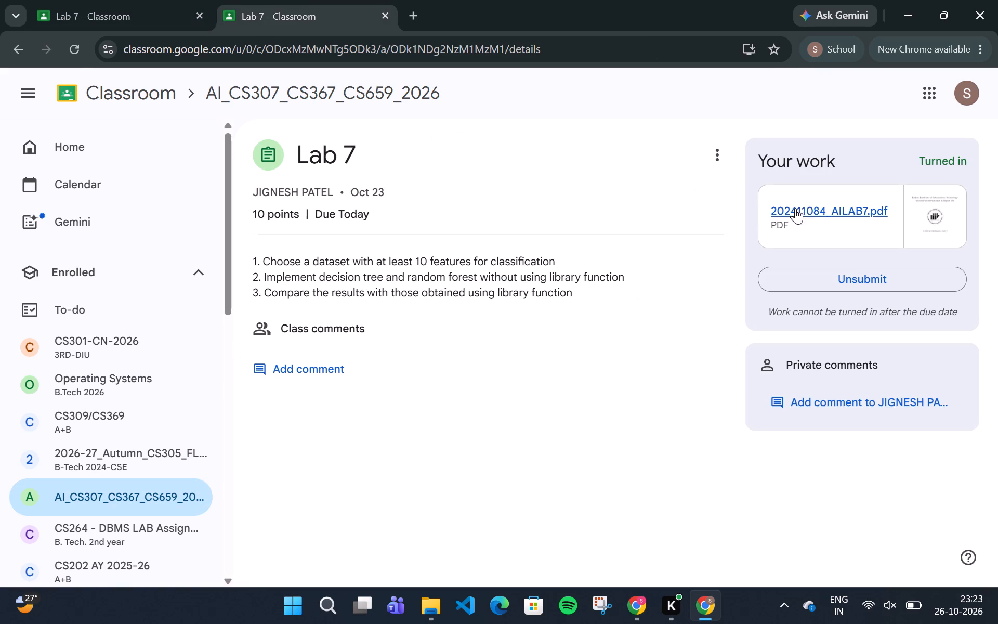
Review the submitted Lab 7 PDF at 50% zoom, checking the cover details, question, code and output pages, and close the preview.
click(808, 204)
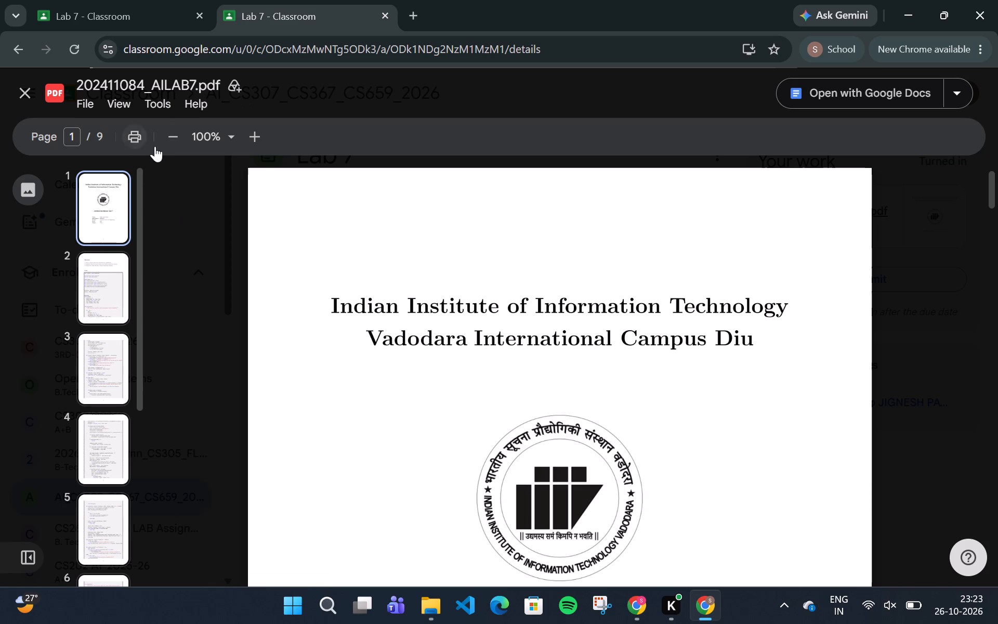
click(169, 128)
scroll(393, 338, up, 1)
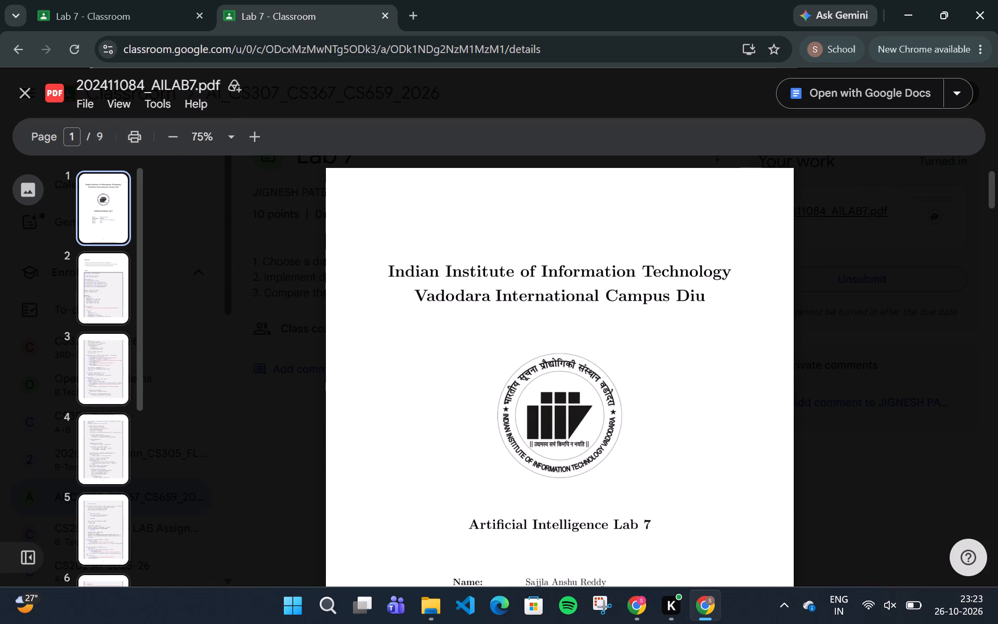
click(176, 135)
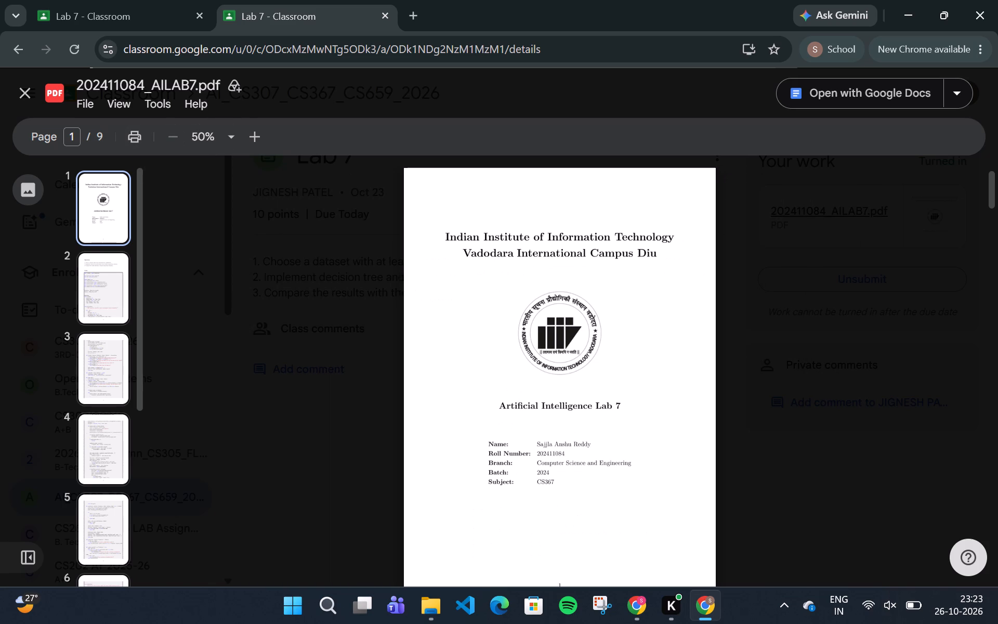
scroll(541, 343, down, 2)
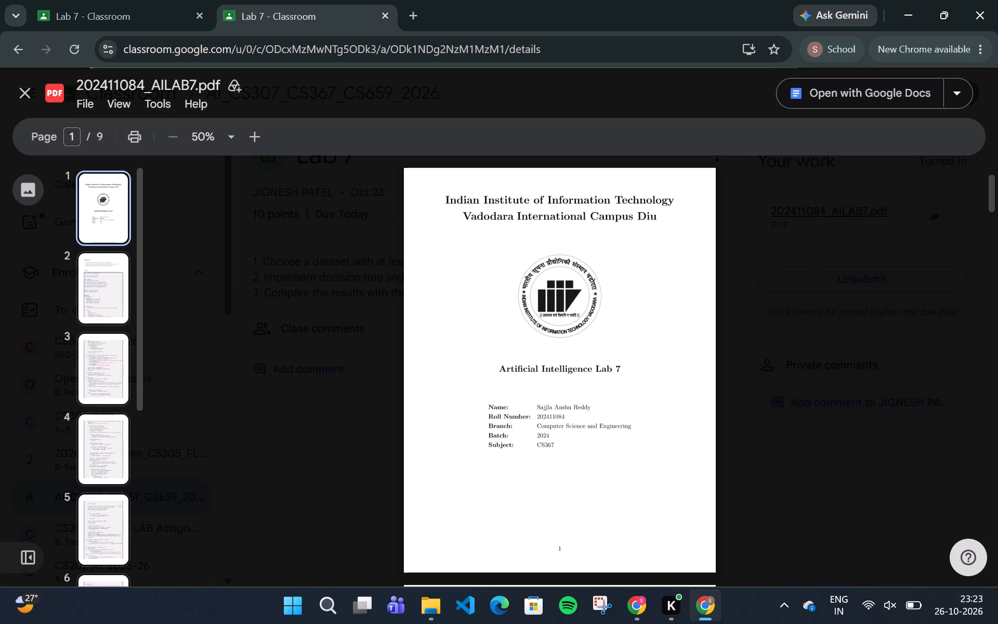
scroll(541, 343, down, 4)
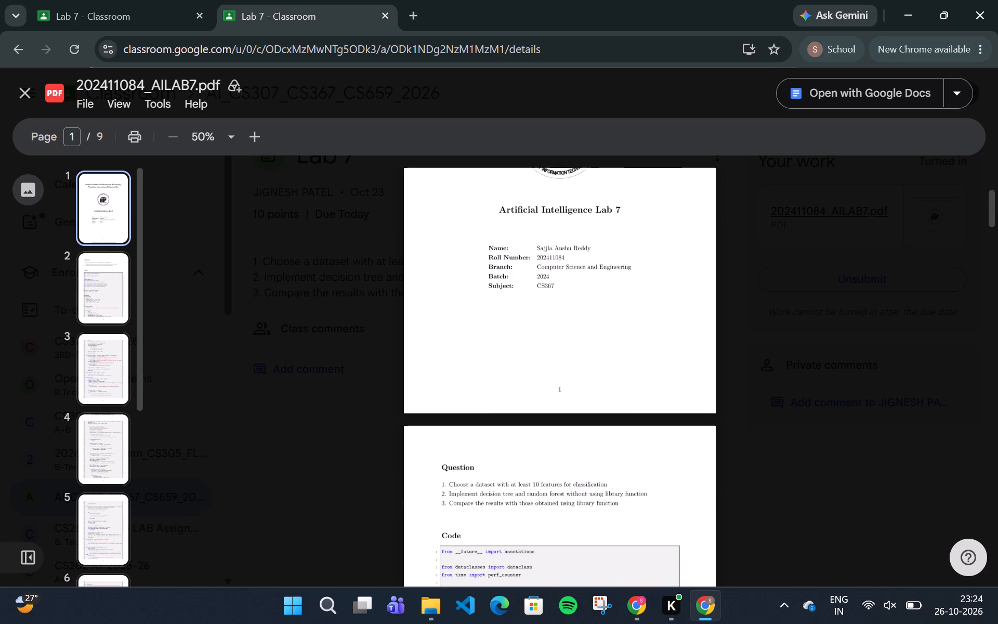
scroll(541, 343, down, 2)
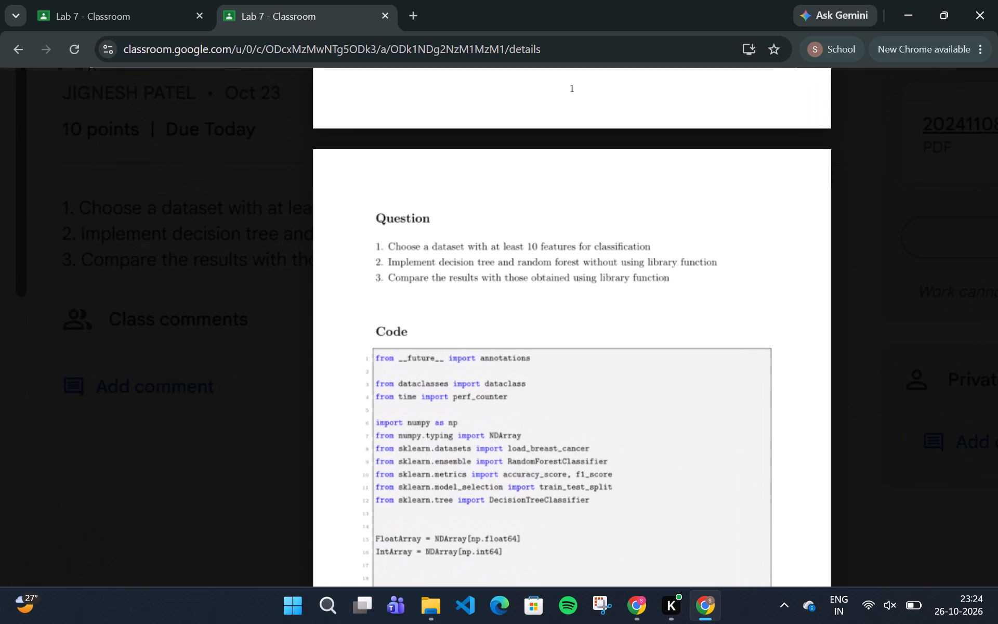
scroll(541, 343, down, 6)
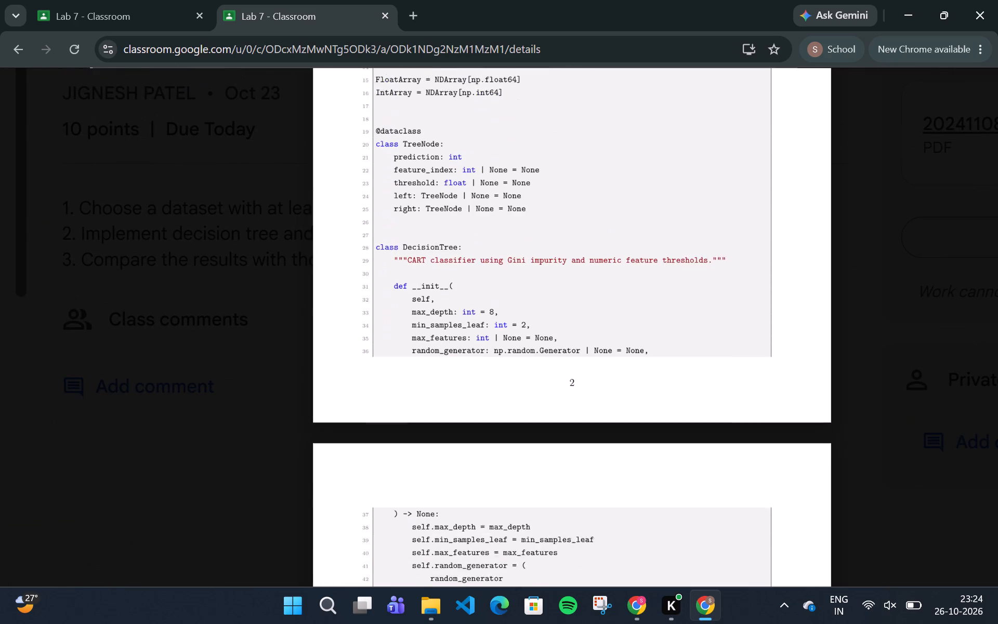
scroll(541, 343, down, 6)
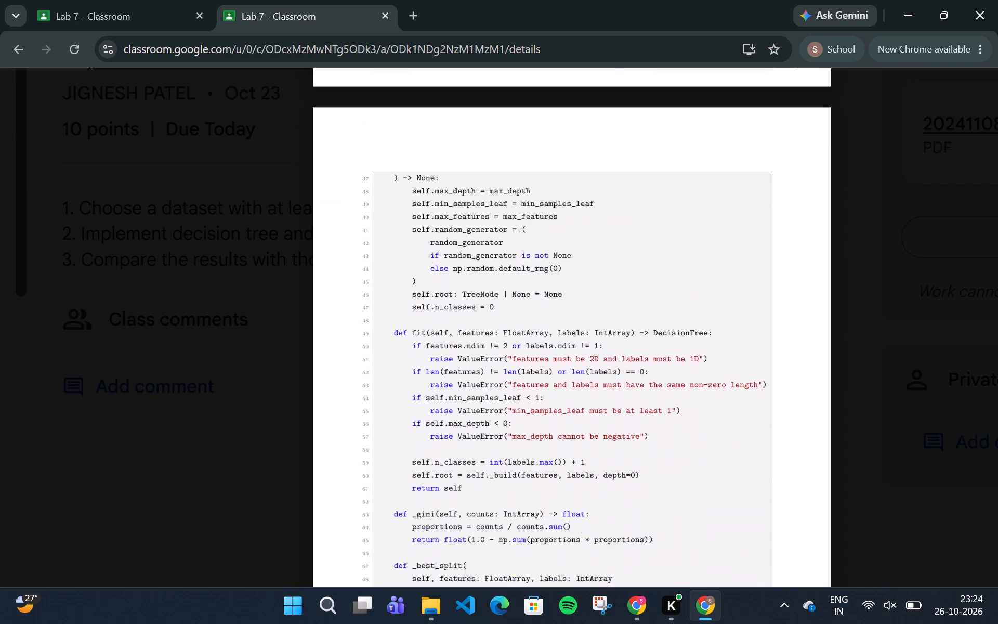
scroll(541, 343, down, 13)
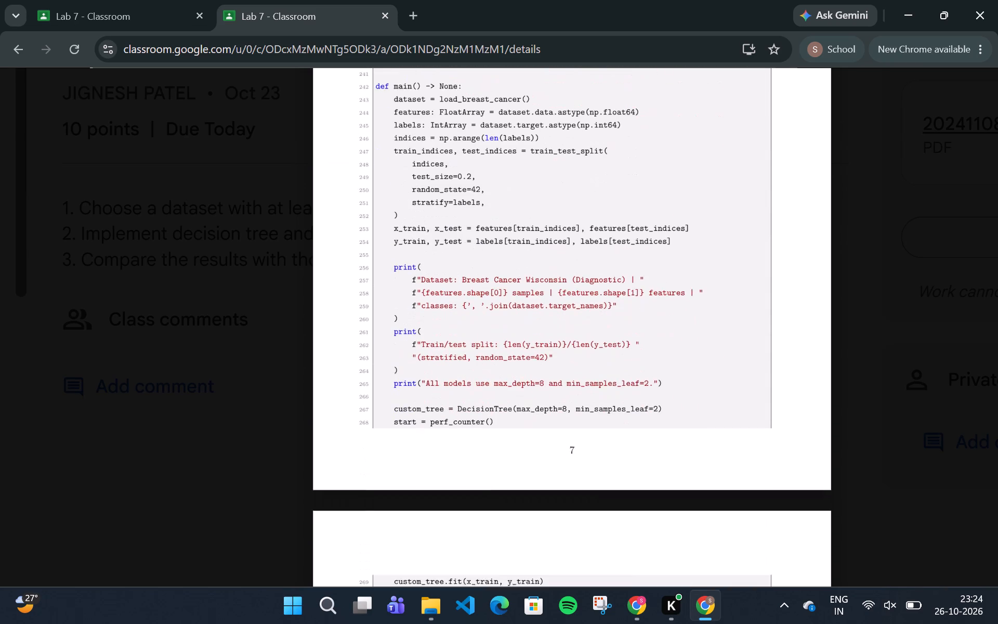
scroll(541, 343, down, 9)
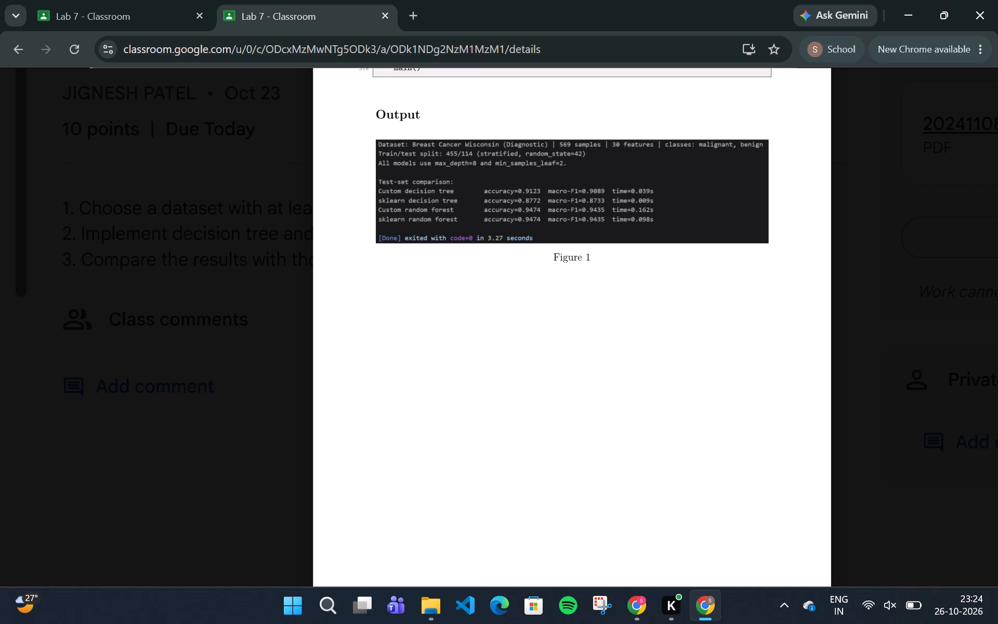
scroll(541, 343, up, 2)
key(Escape)
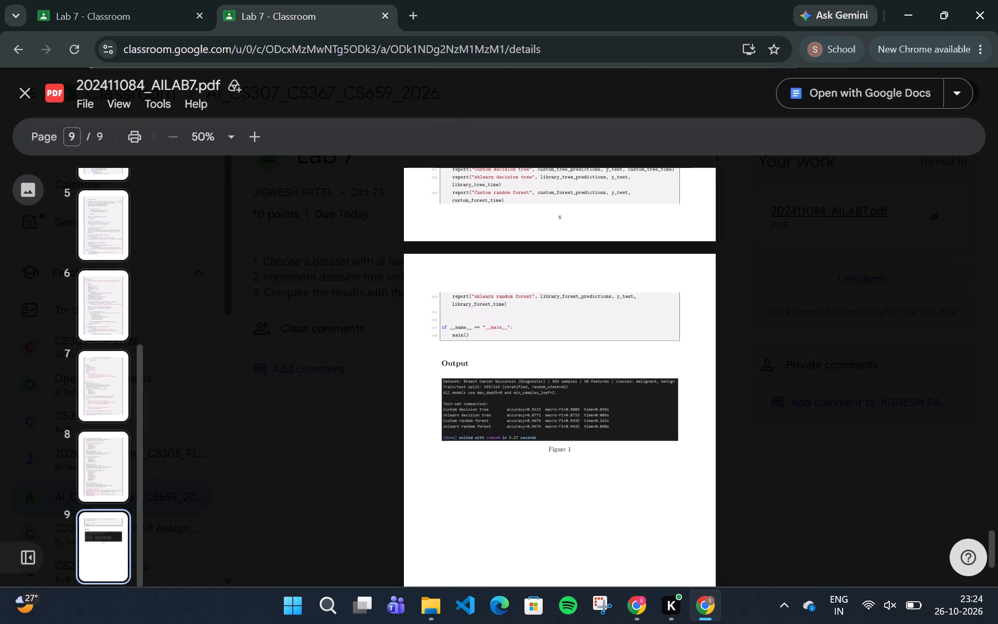
key(Escape)
click(35, 93)
click(486, 469)
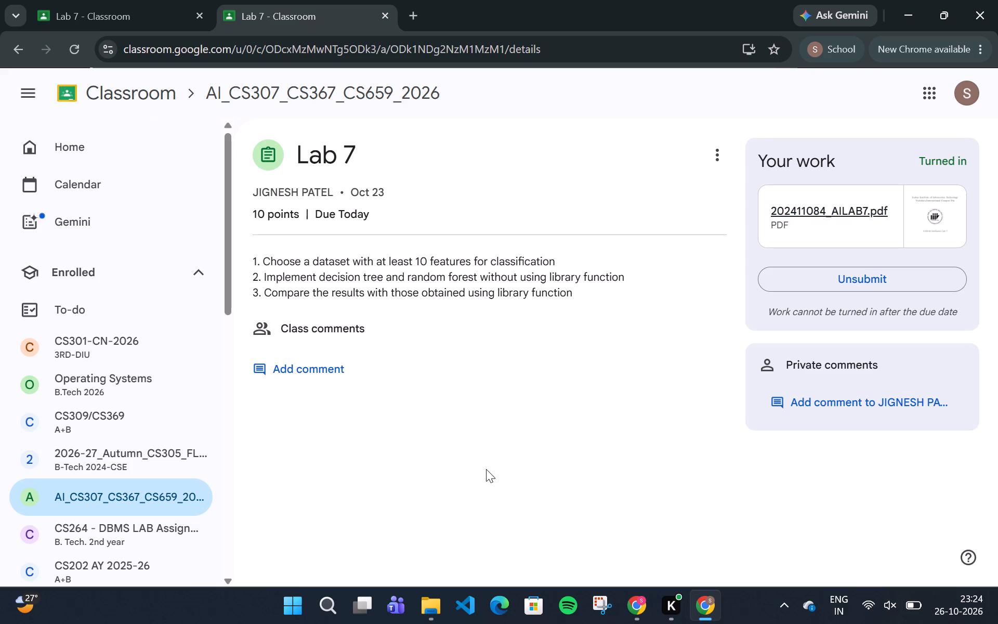
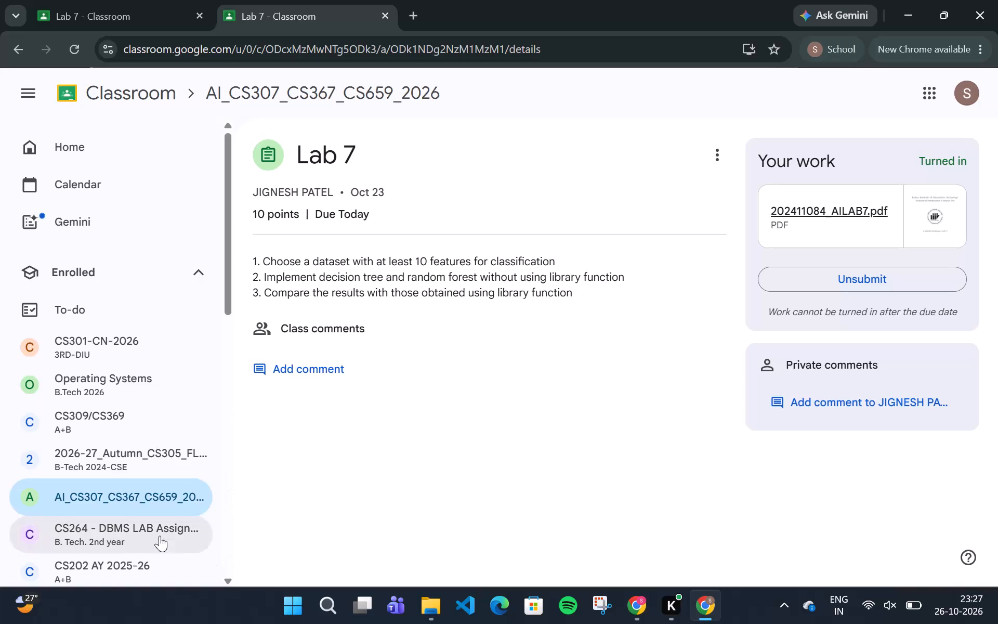
Reopen the Lab 7 assignment from the AI_CS307_CS367_CS659_2026 course stream and recheck its submission status and attached PDF.
click(154, 501)
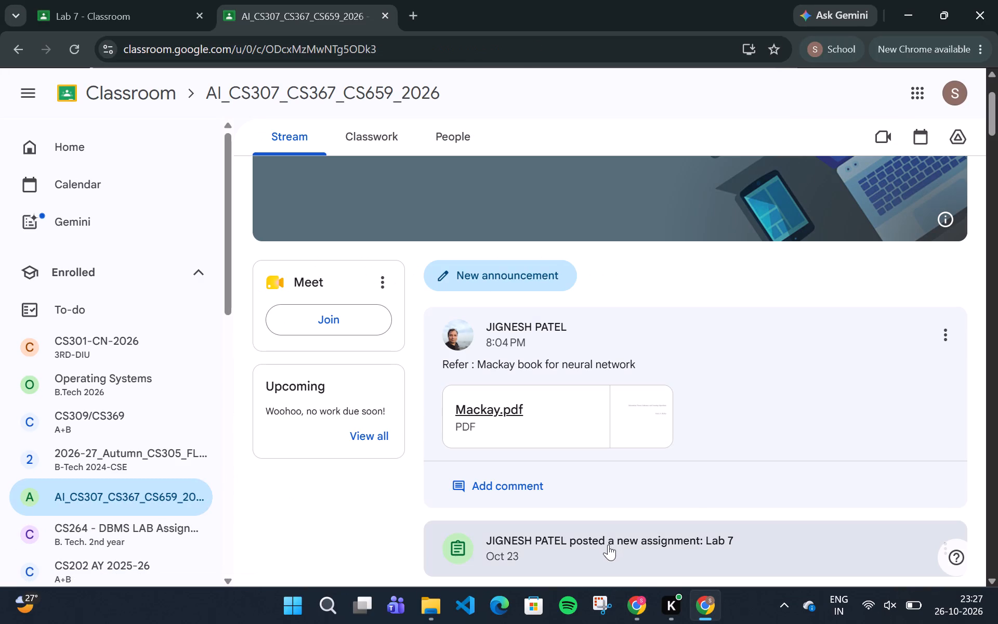
click(608, 544)
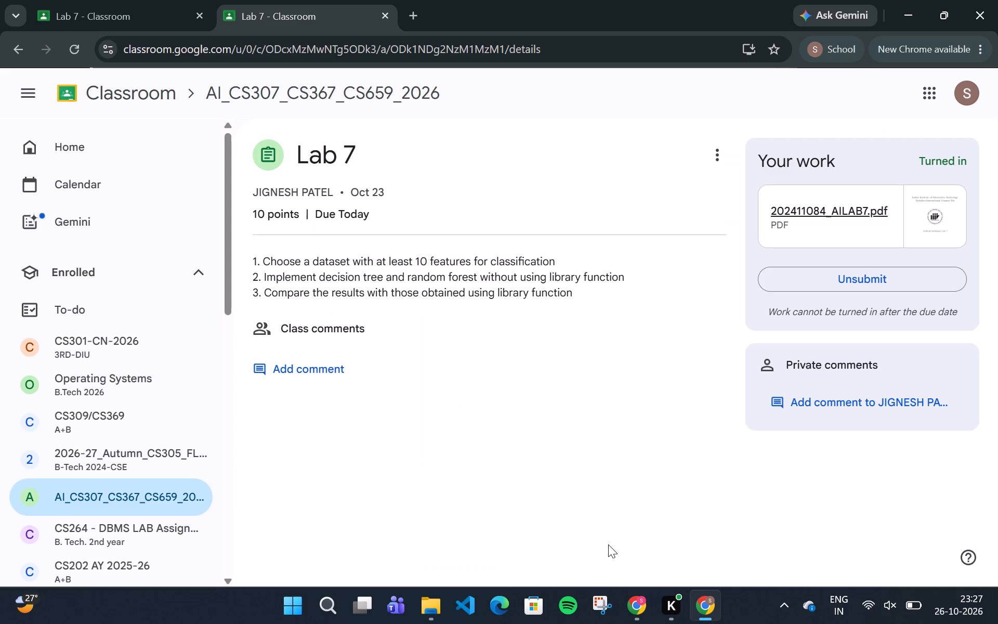
click(608, 544)
click(453, 379)
Close the browser window containing the Lab 7 Classroom pages.
click(997, 0)
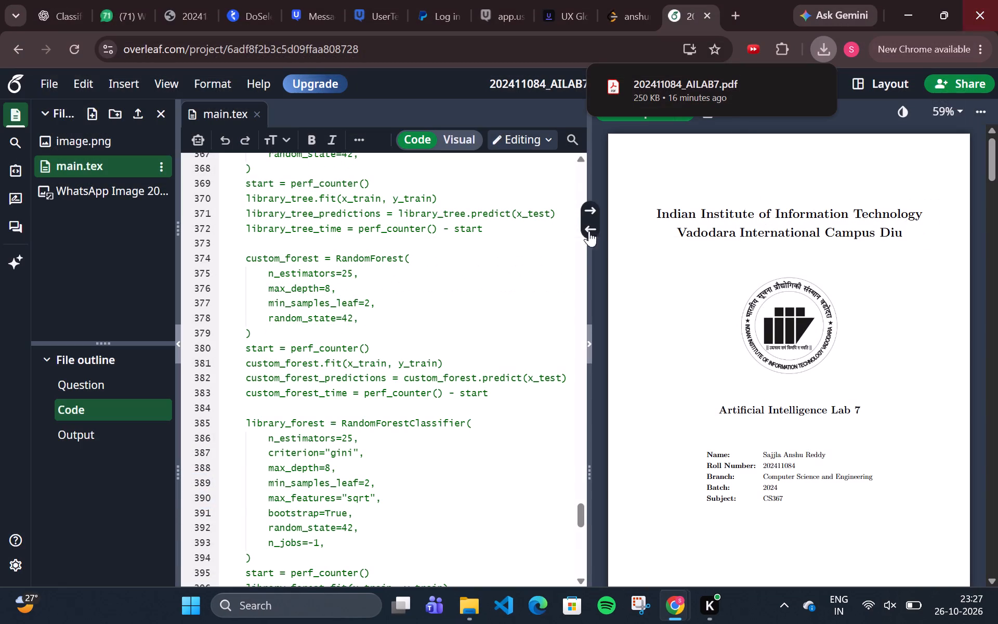
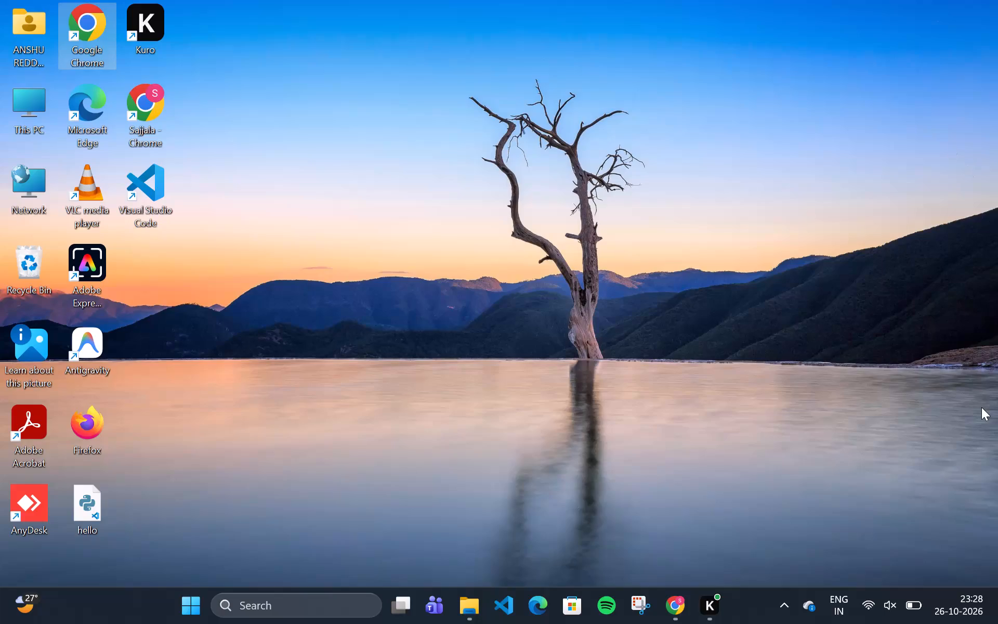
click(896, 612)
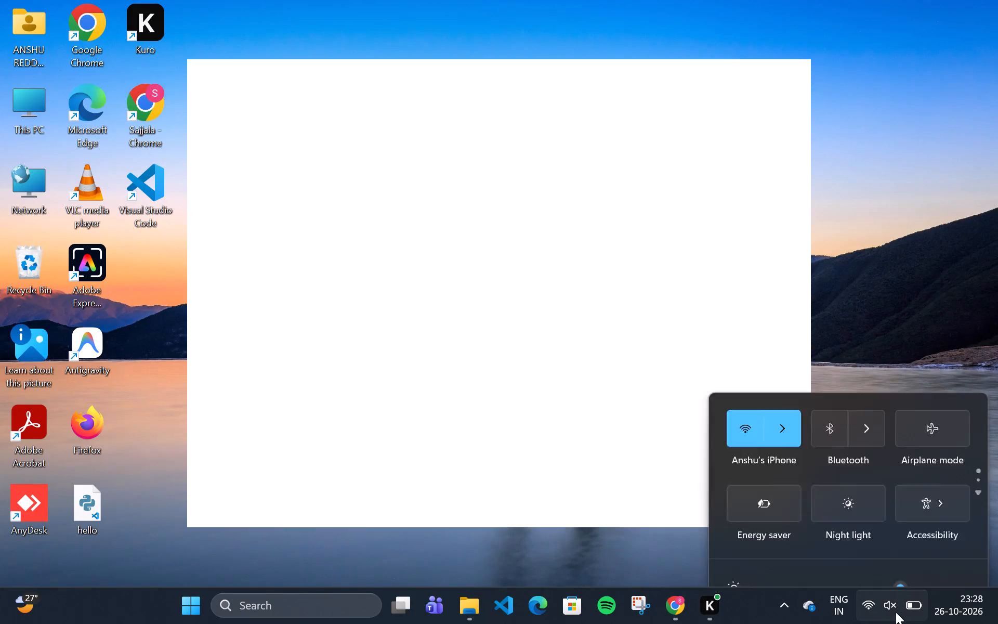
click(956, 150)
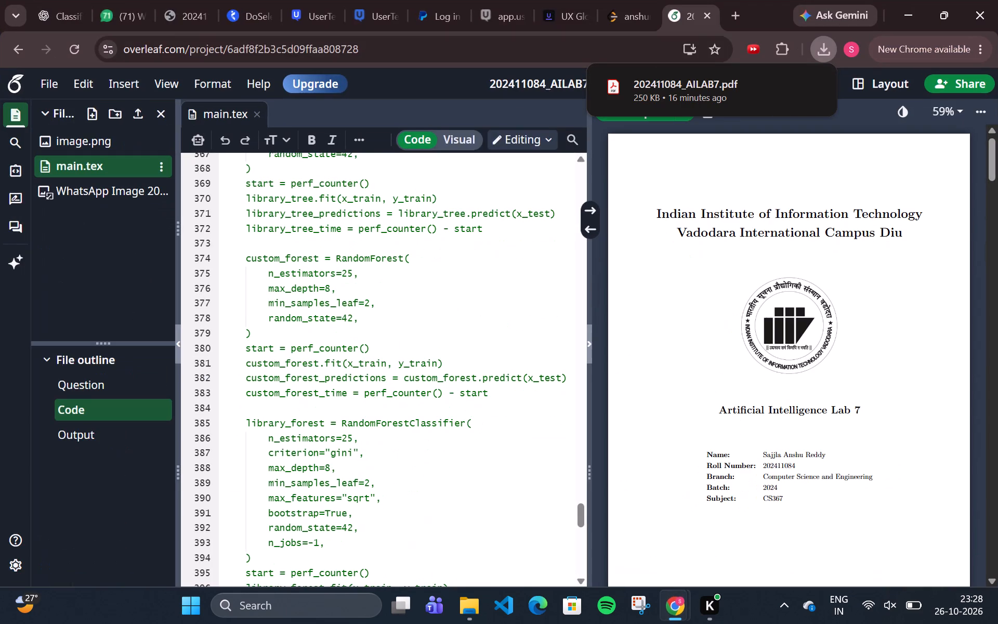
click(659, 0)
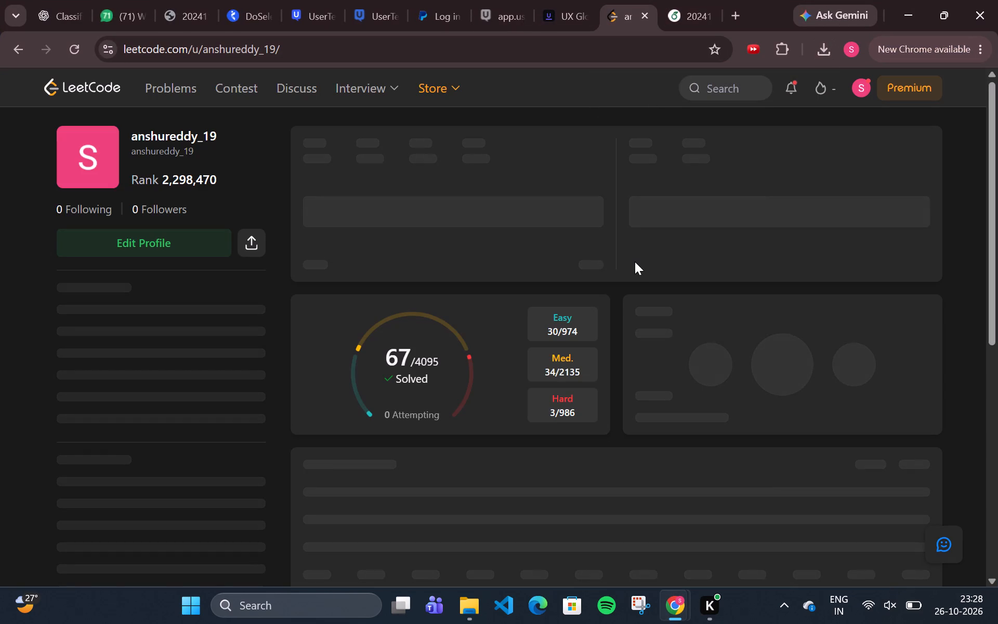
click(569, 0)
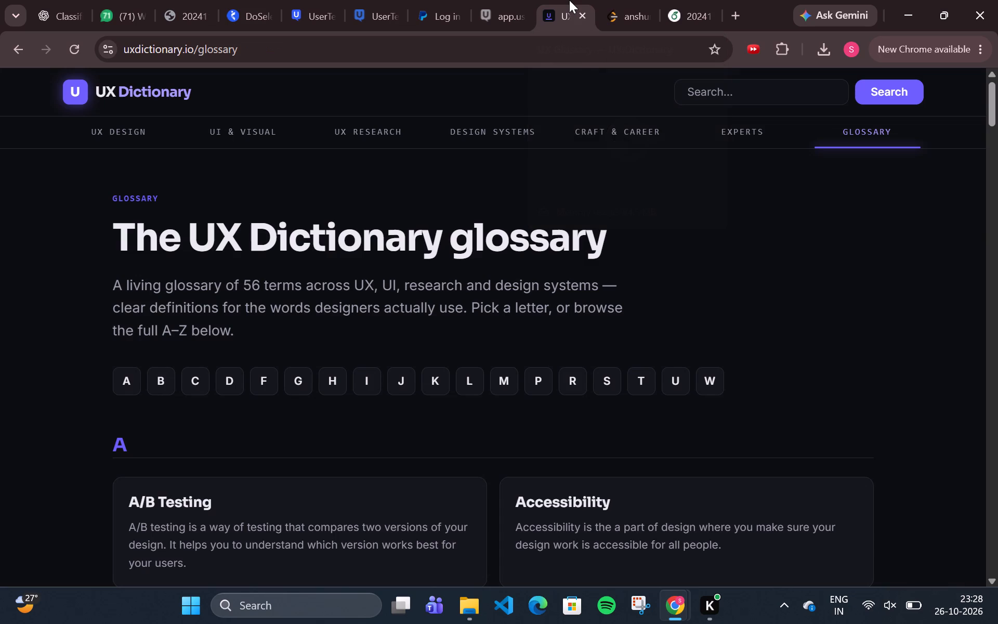
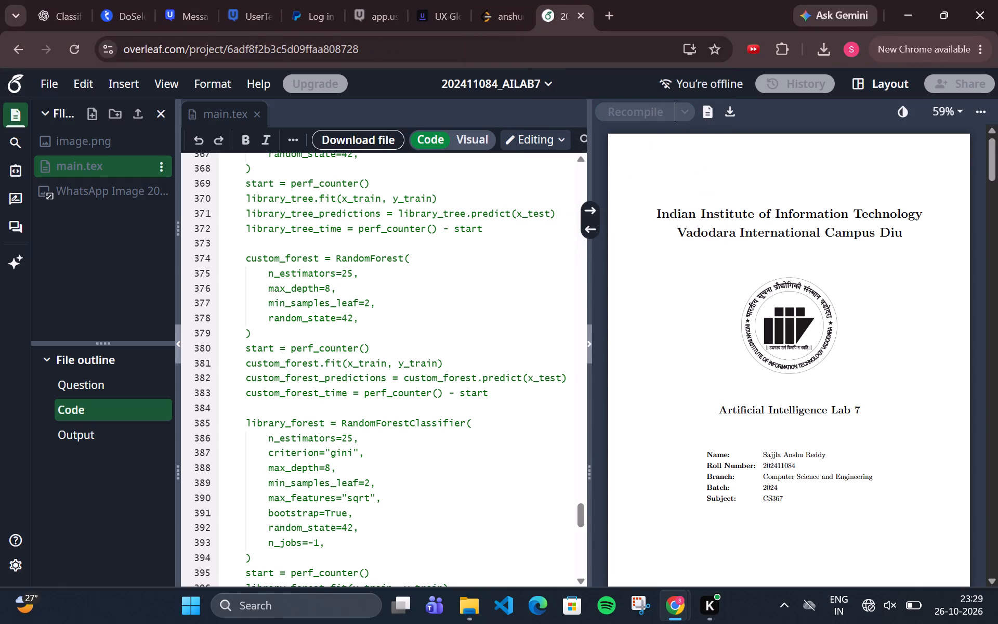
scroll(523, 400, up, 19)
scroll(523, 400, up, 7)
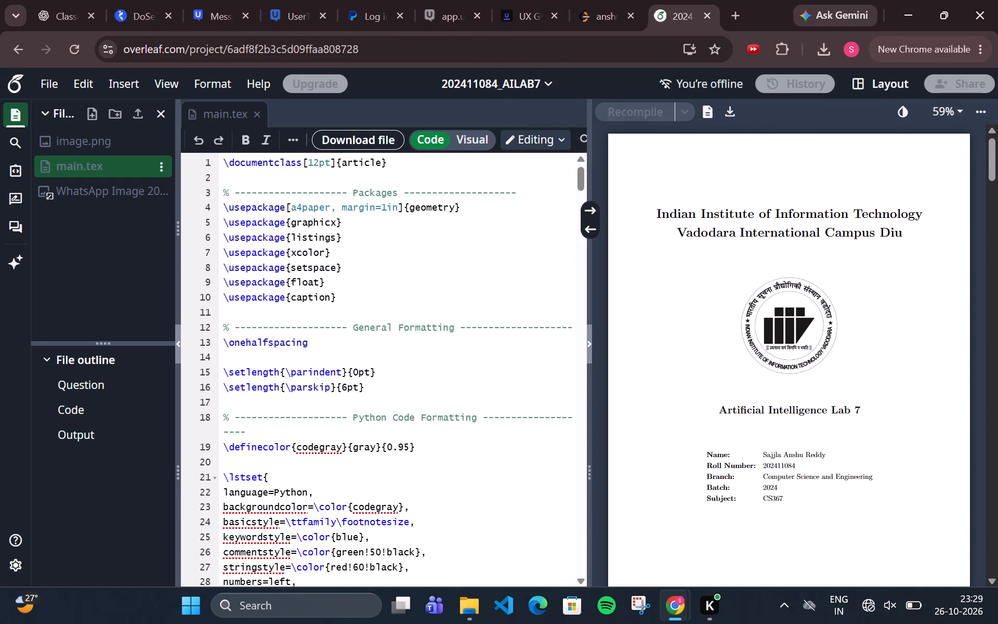
Switch to the File Explorer window showing the Downloads folder and close it.
click(473, 616)
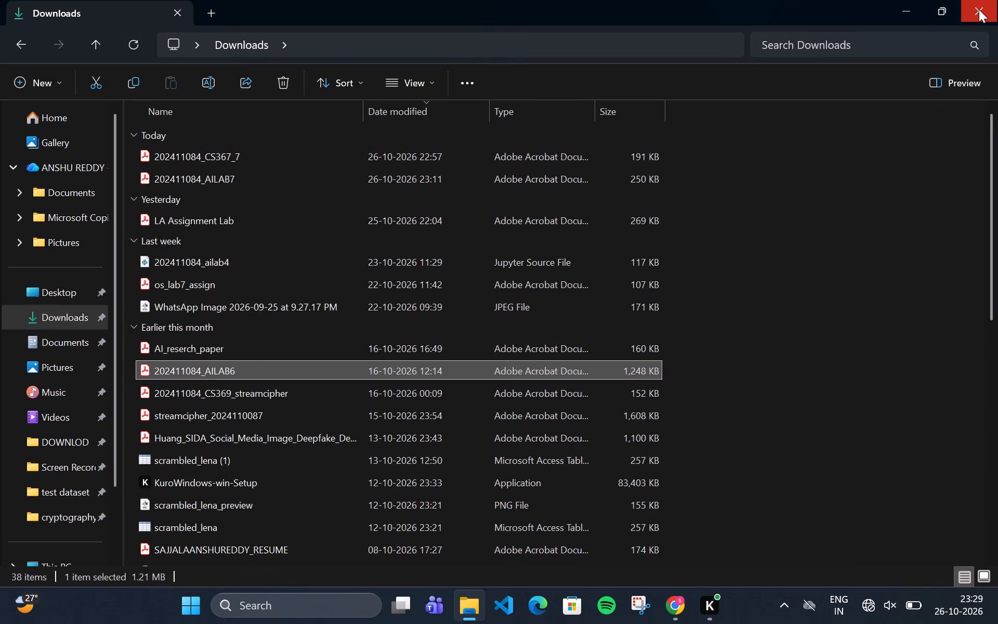
click(978, 9)
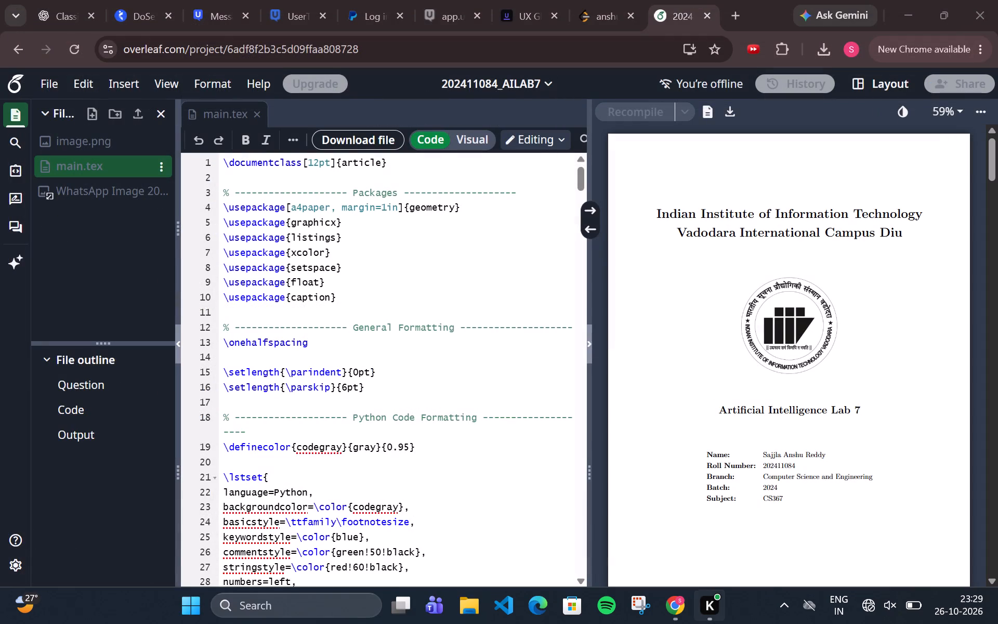
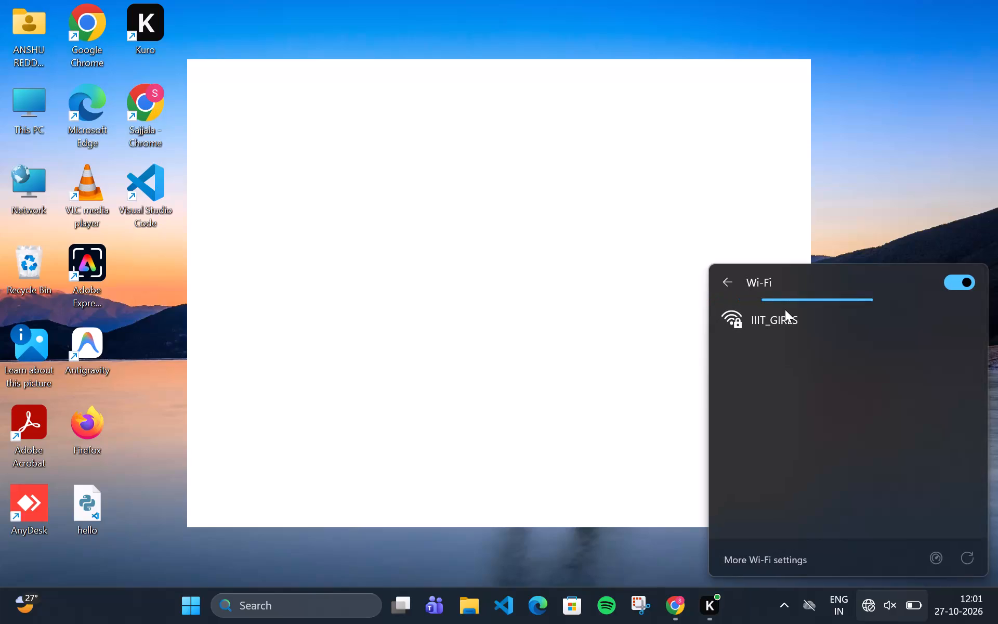
Connect to the IIIT_GIRLS Wi-Fi network and sign in on the Sophos network login page with the prefilled credentials.
click(789, 327)
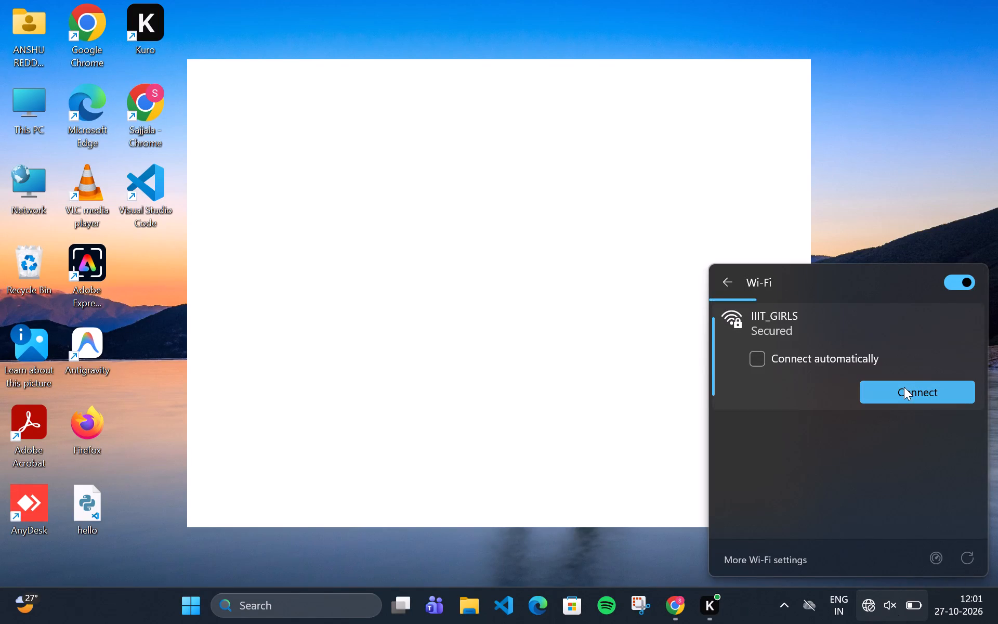
click(904, 387)
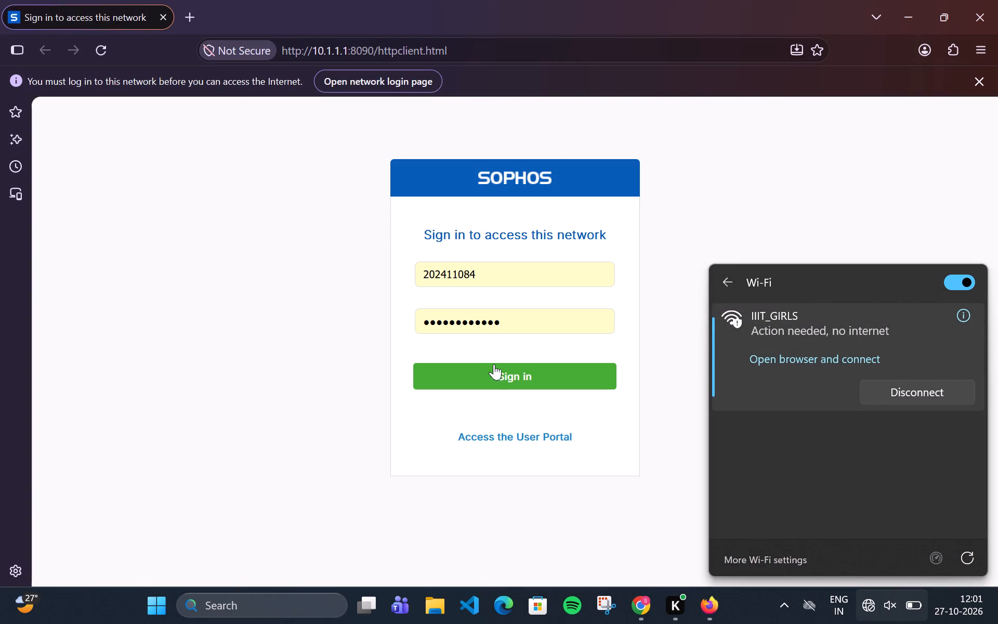
click(497, 374)
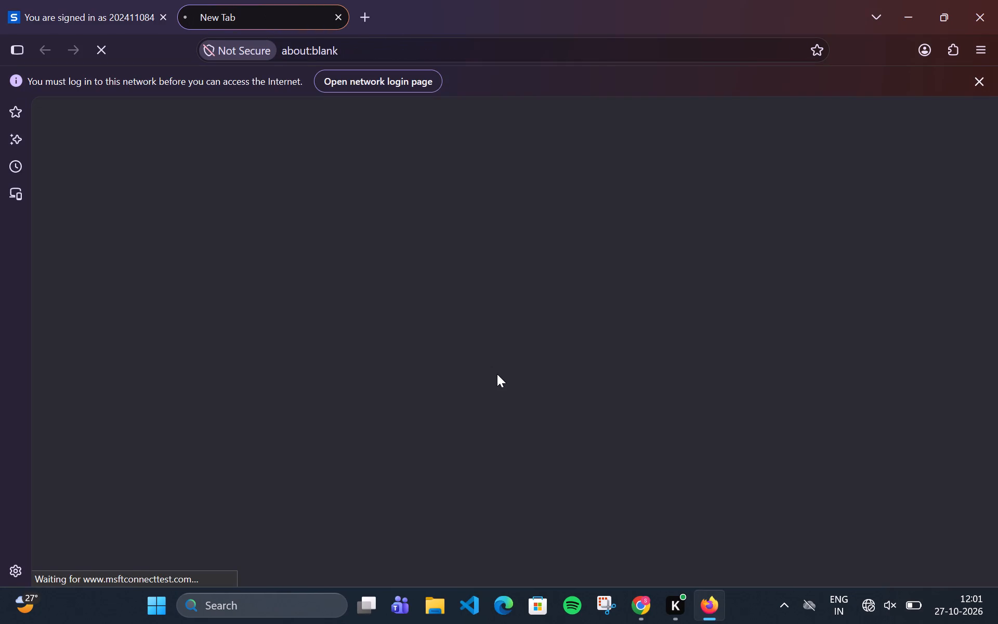